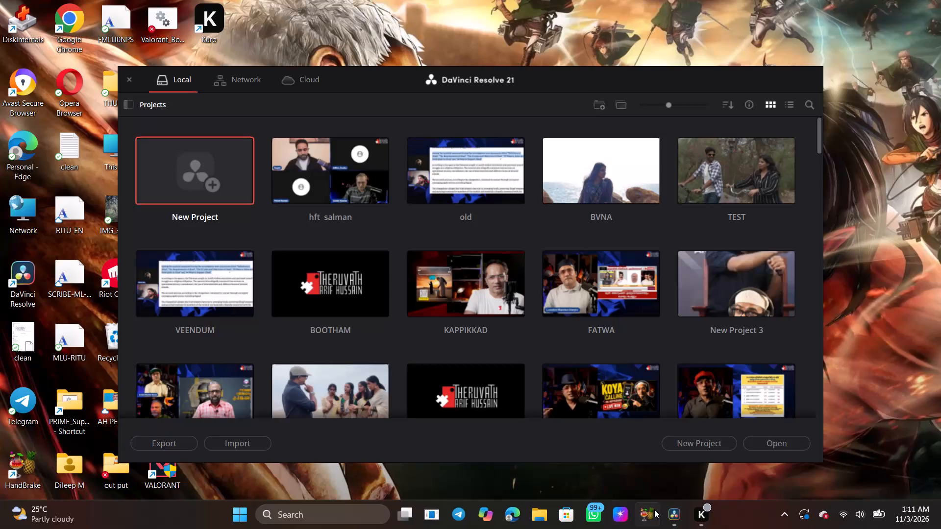
Create a new local project named ANDIPARIPP, keeping the default media location.
{"action": "double_click", "coordinate": [211, 176]}
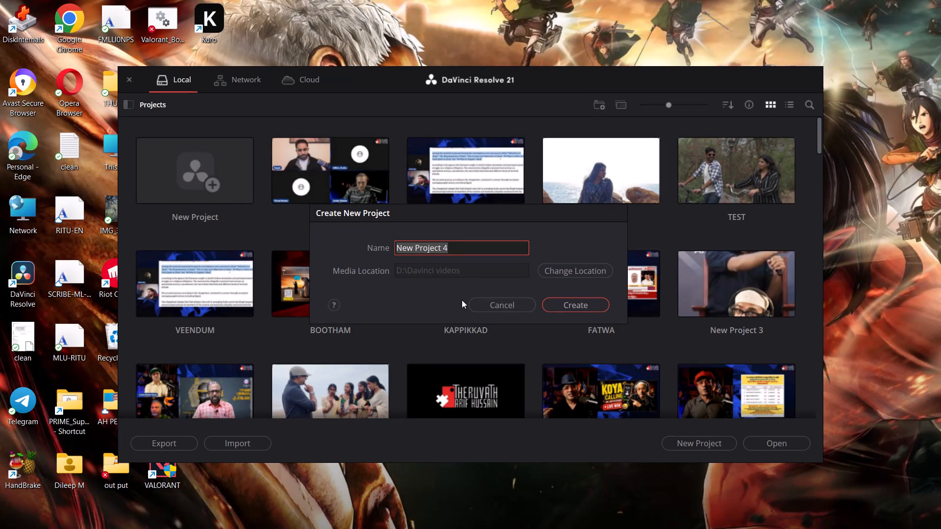
{"action": "type", "text": "ANDI"}
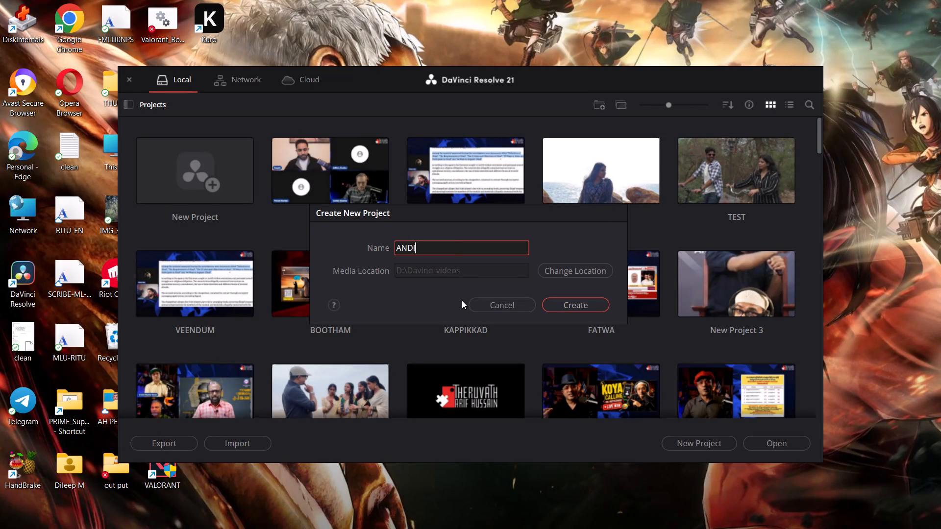
{"action": "type", "text": "PARIPP"}
{"action": "key", "text": "Return"}
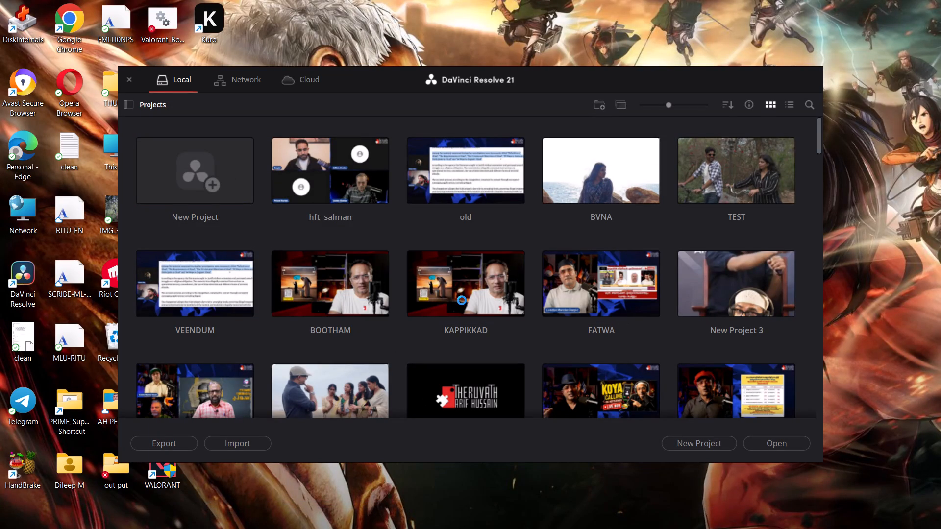
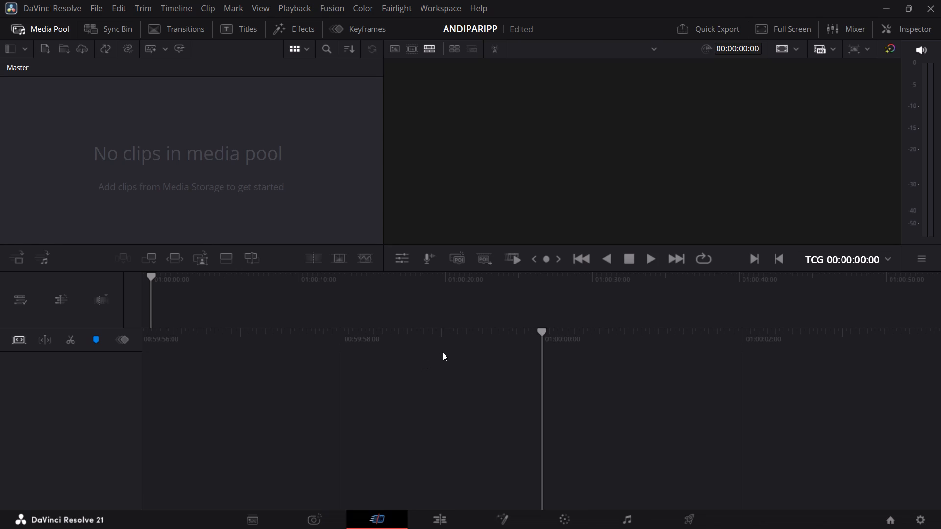
Import the video whose name begins with അണ്ടിപ്പരിപ്പ് തേടുന്ന from the D: drive's Downloads folder into the media pool.
{"action": "key", "text": "ctrl+i"}
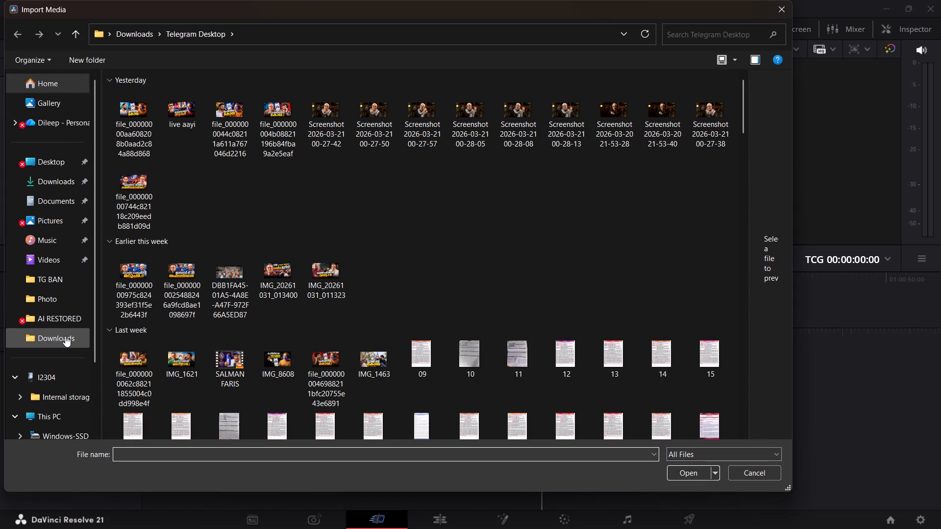
{"action": "left_click", "coordinate": [65, 336]}
{"action": "scroll", "coordinate": [368, 285], "scroll_direction": "down", "scroll_amount": 5}
{"action": "double_click", "coordinate": [623, 302]}
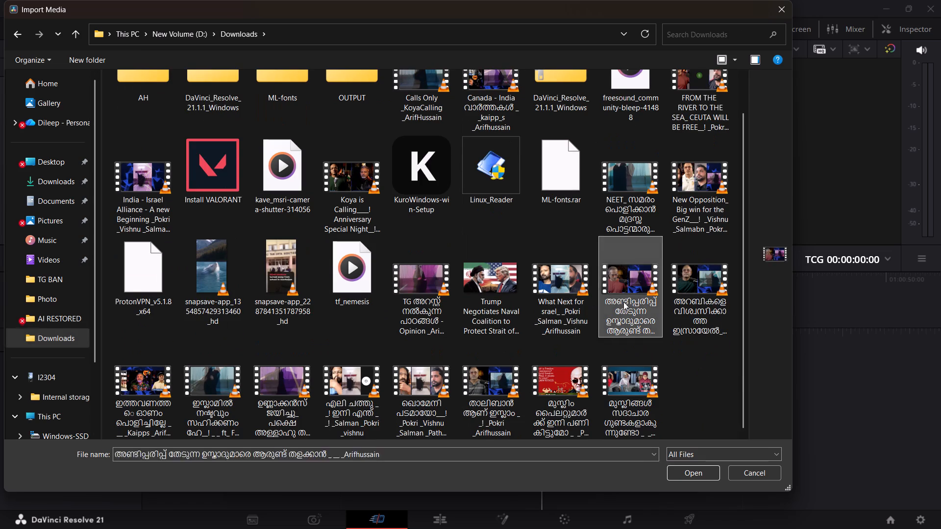
{"action": "left_click", "coordinate": [583, 310]}
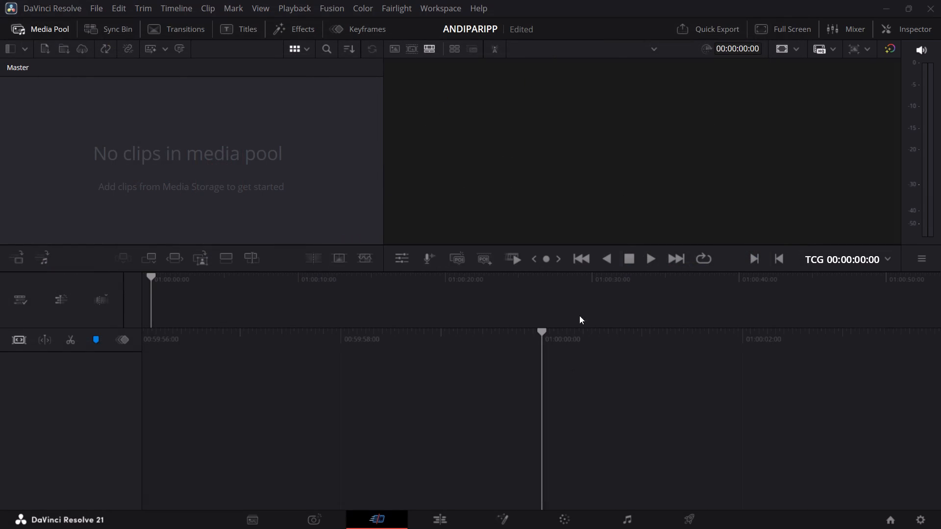
Switch to the Edit page and place the imported video at the start of the empty timeline.
{"action": "left_click", "coordinate": [440, 522]}
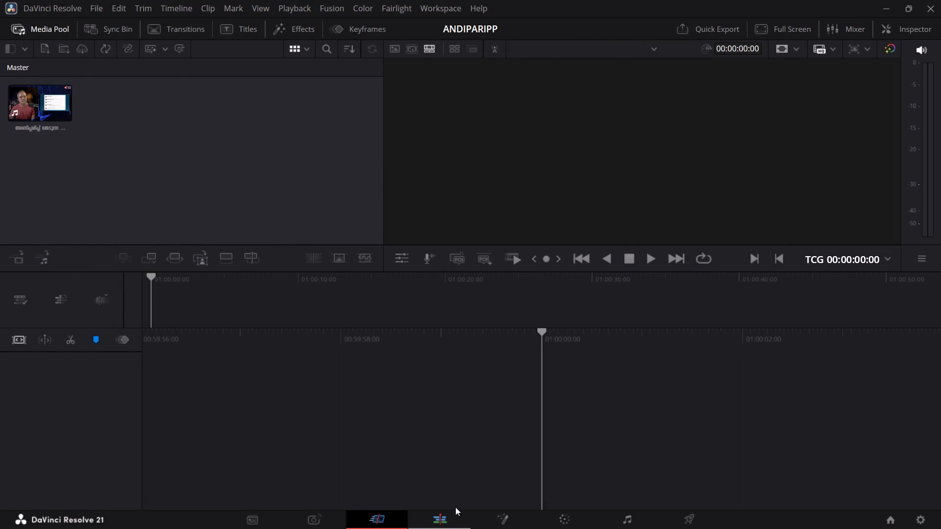
{"action": "left_click_drag", "start_coordinate": [120, 96], "coordinate": [120, 98]}
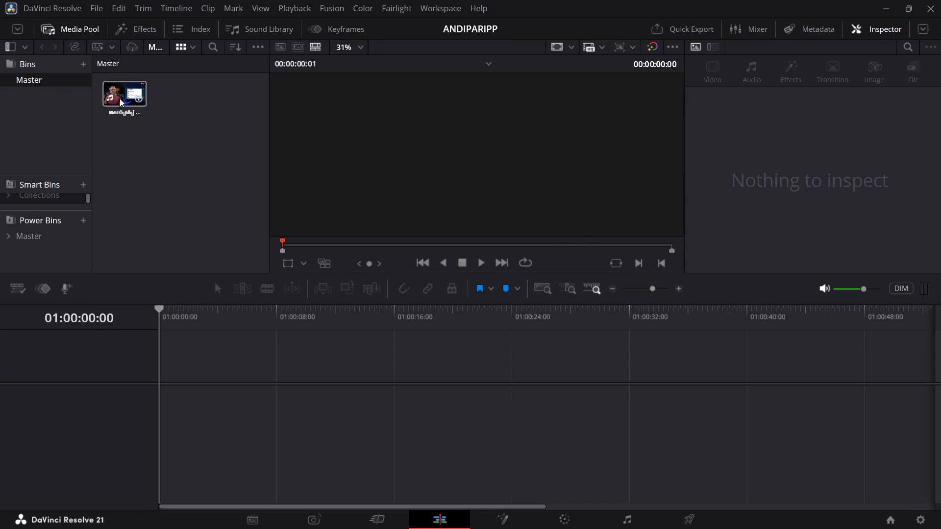
{"action": "left_click_drag", "start_coordinate": [120, 98], "coordinate": [159, 386]}
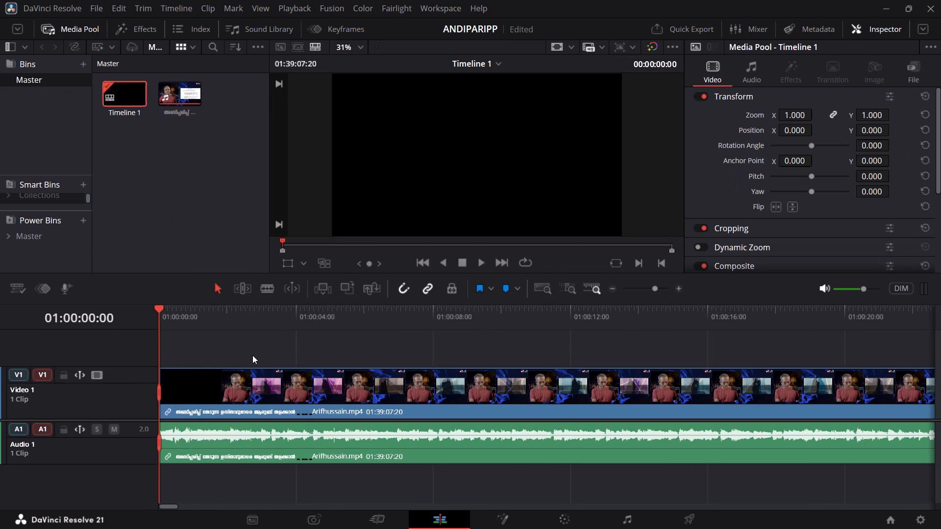
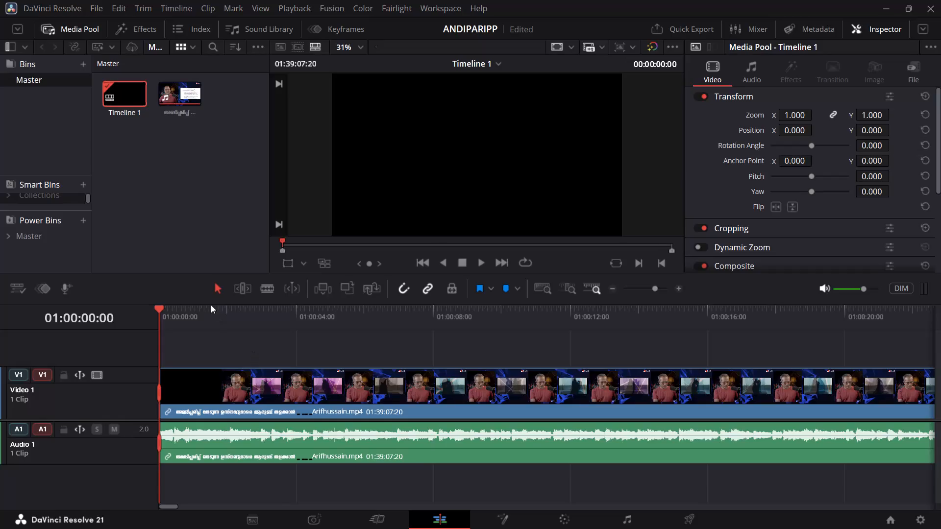
Turn off linked selection, shift only the audio clip on Audio 1 later by 8 frames, and turn linked selection back on.
{"action": "left_click", "coordinate": [227, 323]}
{"action": "key", "text": "space"}
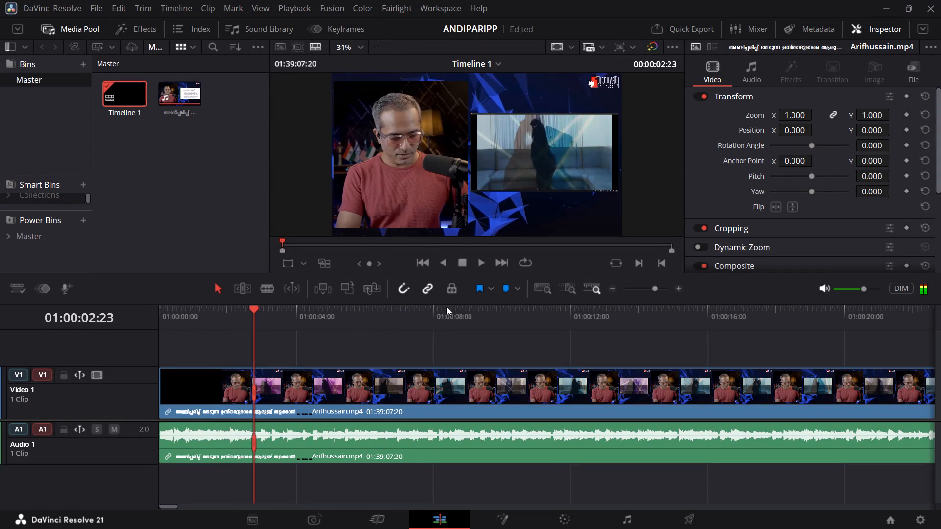
{"action": "left_click", "coordinate": [658, 290]}
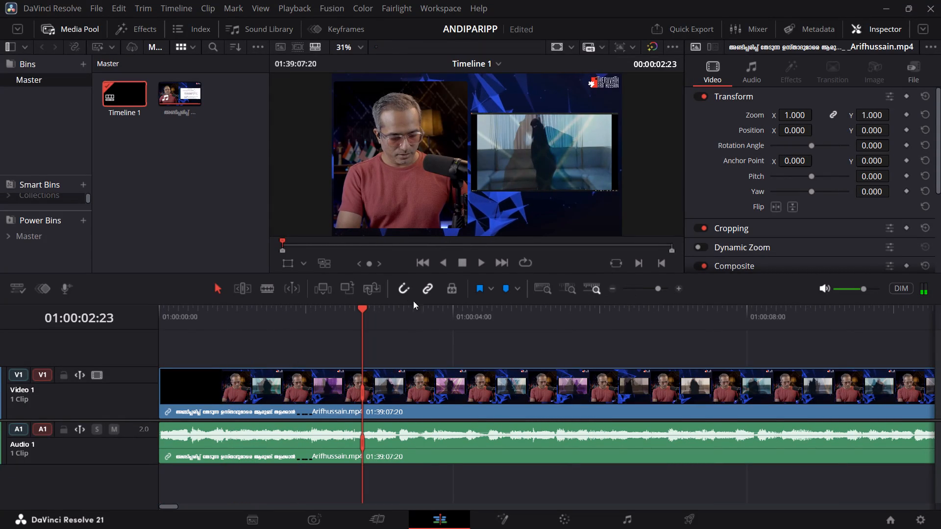
{"action": "left_click", "coordinate": [428, 292]}
{"action": "left_click", "coordinate": [415, 322]}
{"action": "left_click", "coordinate": [293, 455]}
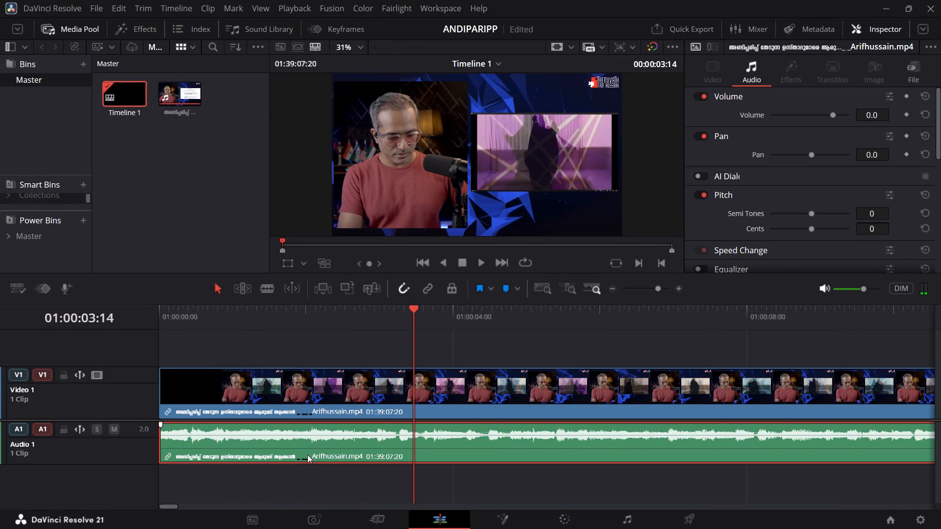
{"action": "left_click_drag", "start_coordinate": [308, 455], "coordinate": [329, 456]}
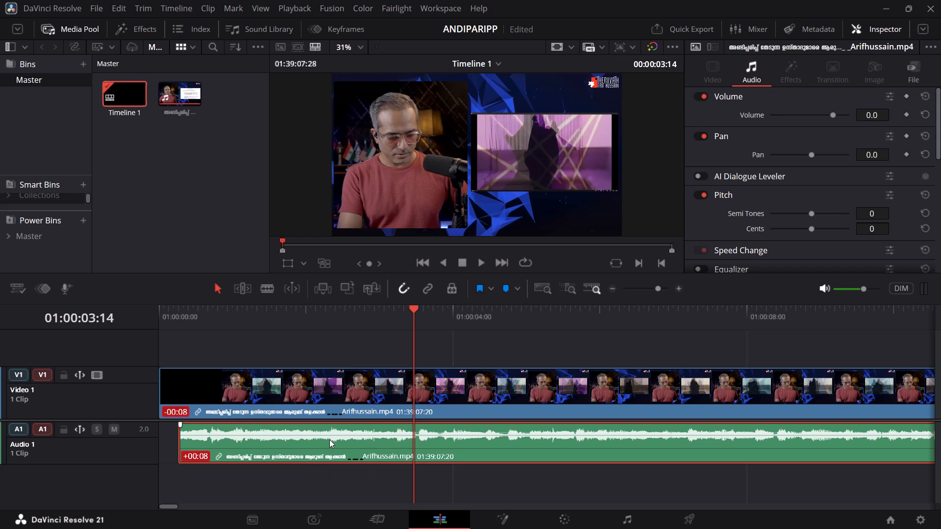
{"action": "left_click", "coordinate": [427, 292]}
Skim ahead through the offset video and play it from about 02:02:30 on the timeline to examine the audio-video sync.
{"action": "left_click", "coordinate": [298, 323]}
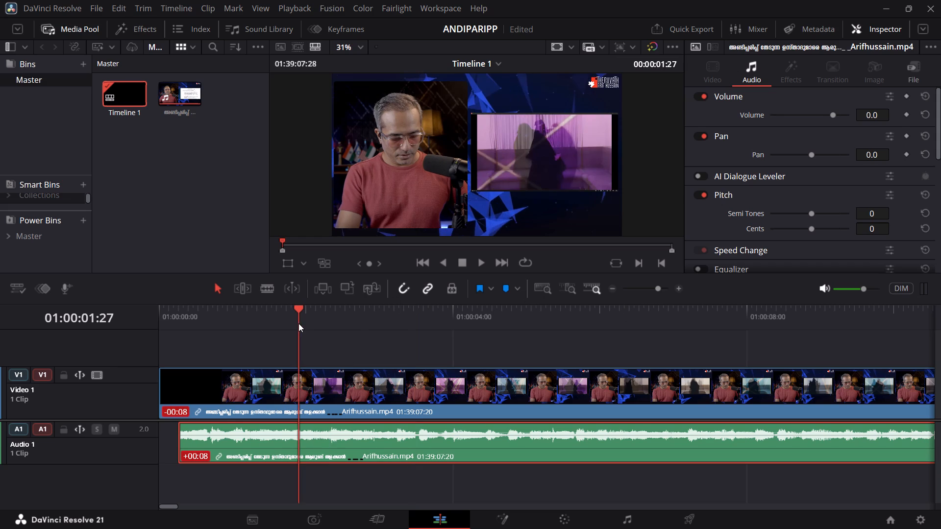
{"action": "left_click", "coordinate": [649, 290]}
{"action": "left_click", "coordinate": [645, 291]}
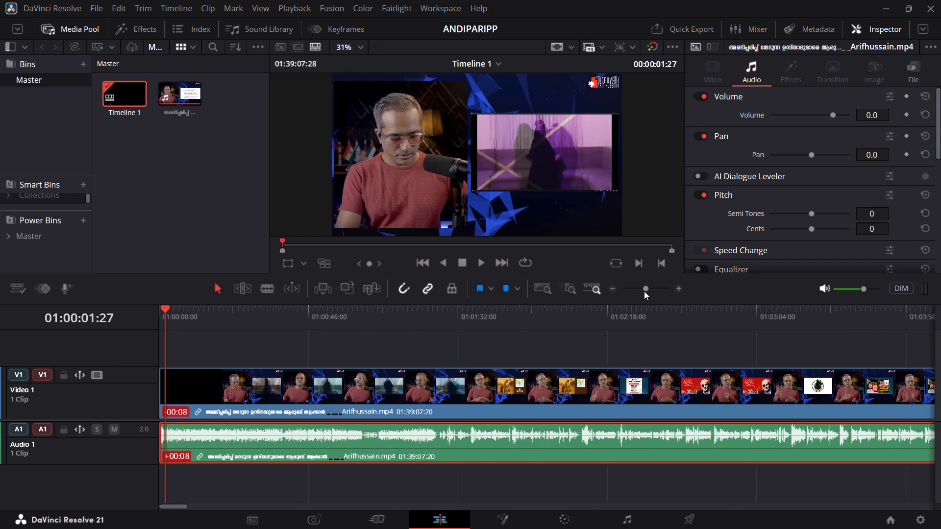
{"action": "left_click", "coordinate": [641, 291]}
{"action": "left_click_drag", "start_coordinate": [371, 247], "coordinate": [446, 248]}
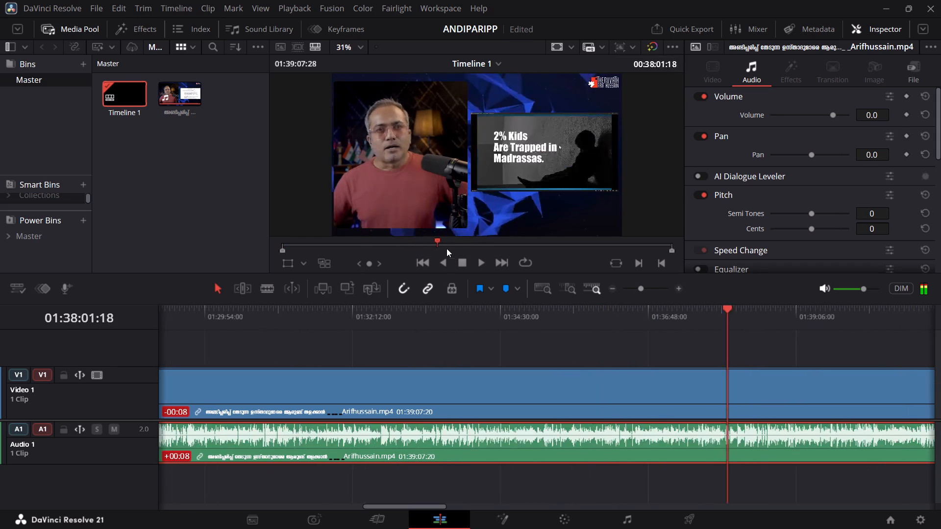
{"action": "left_click_drag", "start_coordinate": [446, 248], "coordinate": [484, 250]}
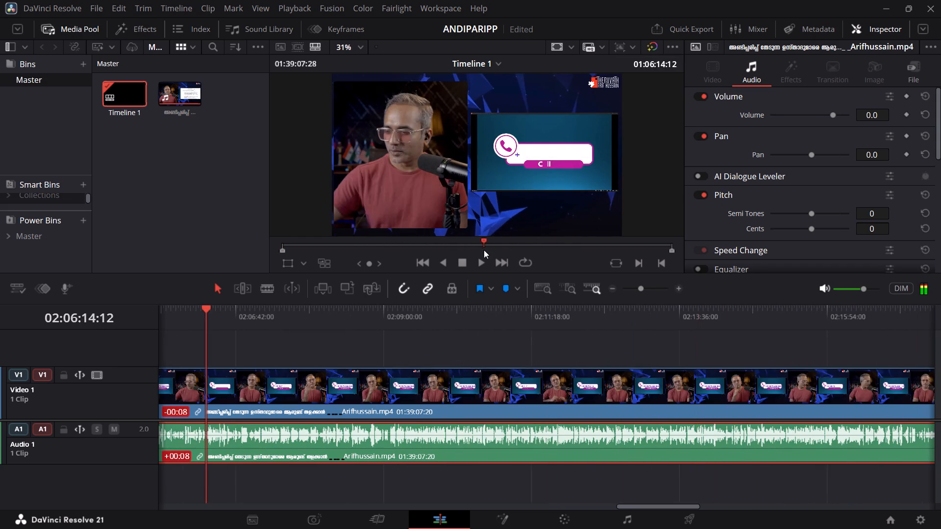
{"action": "left_click_drag", "start_coordinate": [484, 250], "coordinate": [520, 250]}
{"action": "left_click", "coordinate": [528, 247]}
{"action": "key", "text": "space"}
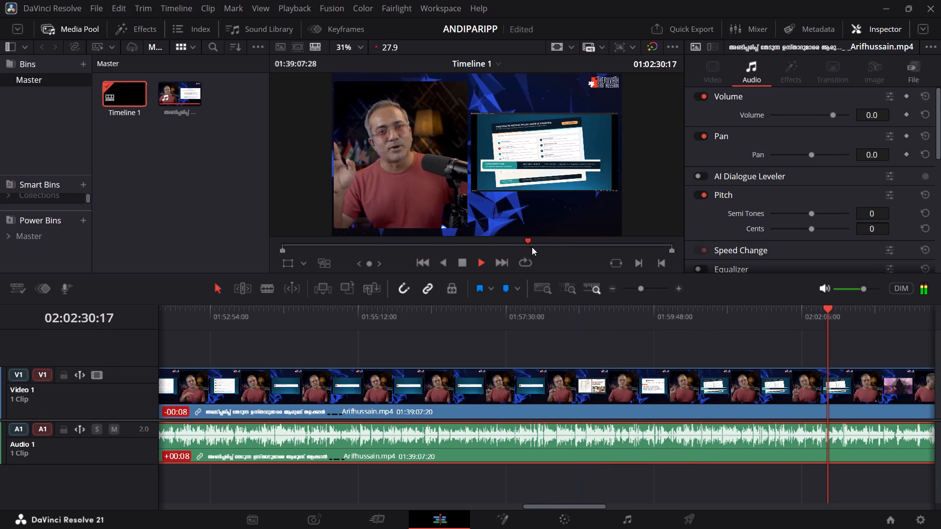
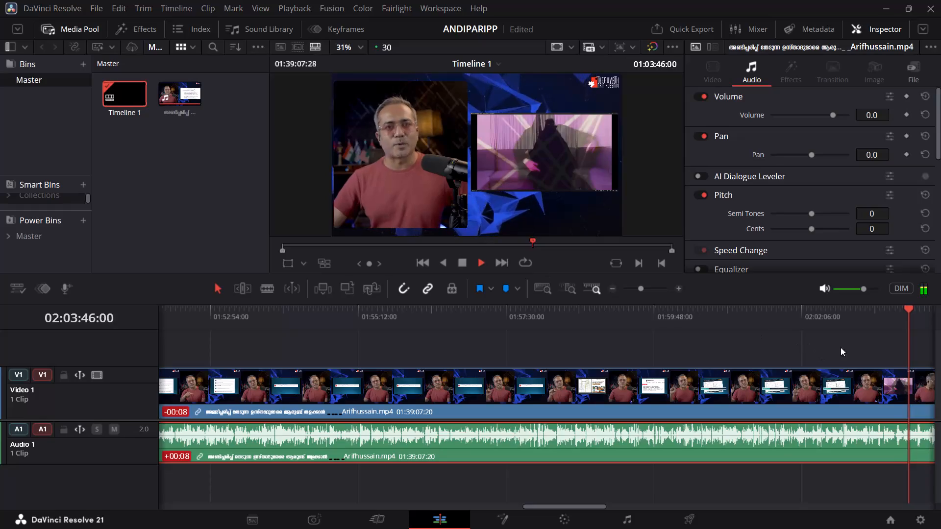
Replay the offset video from about 02:02:24 and again from about 02:02:37 on the timeline to examine the audio-video sync.
{"action": "left_click", "coordinate": [819, 323]}
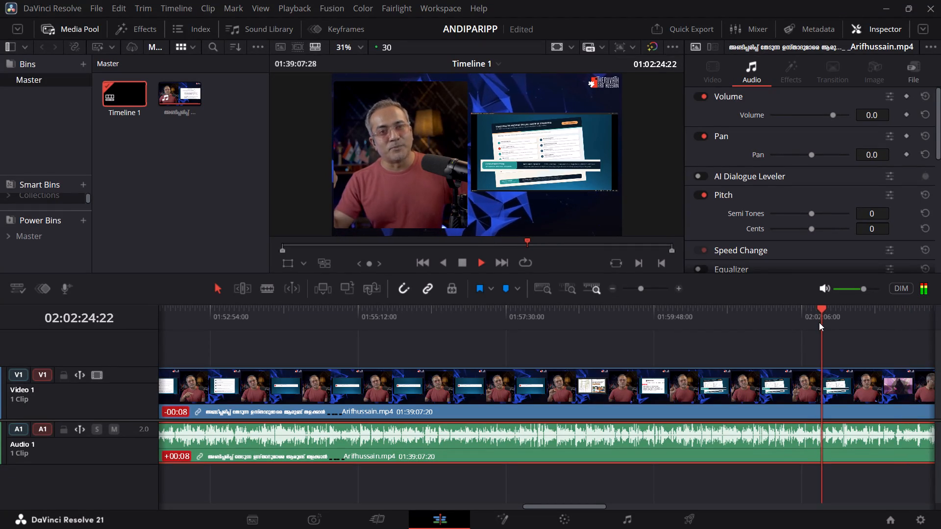
{"action": "left_click", "coordinate": [835, 313]}
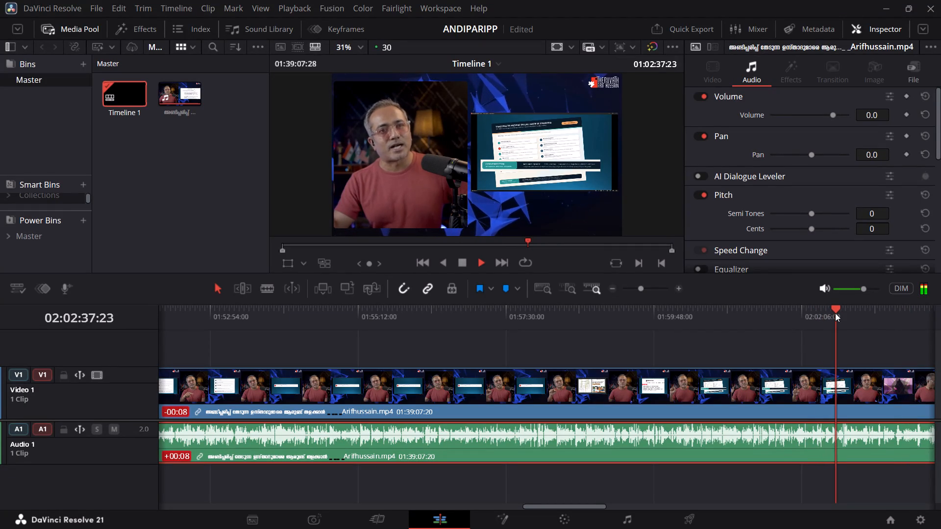
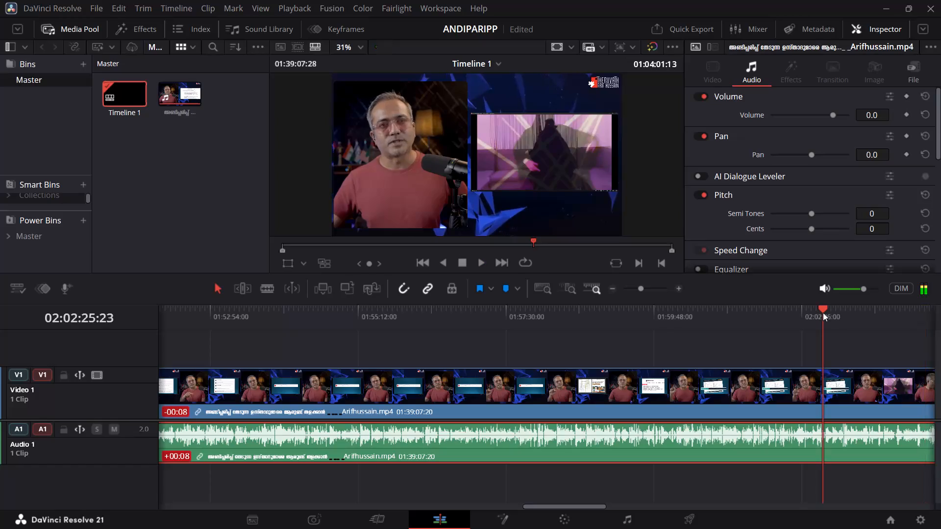
Jump the playhead forward to about 02:02:37 on the timeline to examine the offset clip there.
{"action": "left_click", "coordinate": [835, 320]}
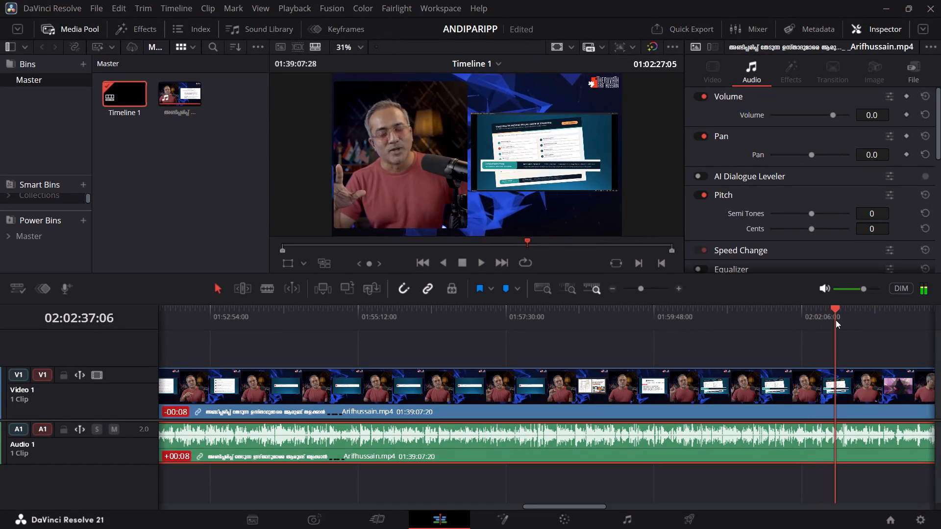
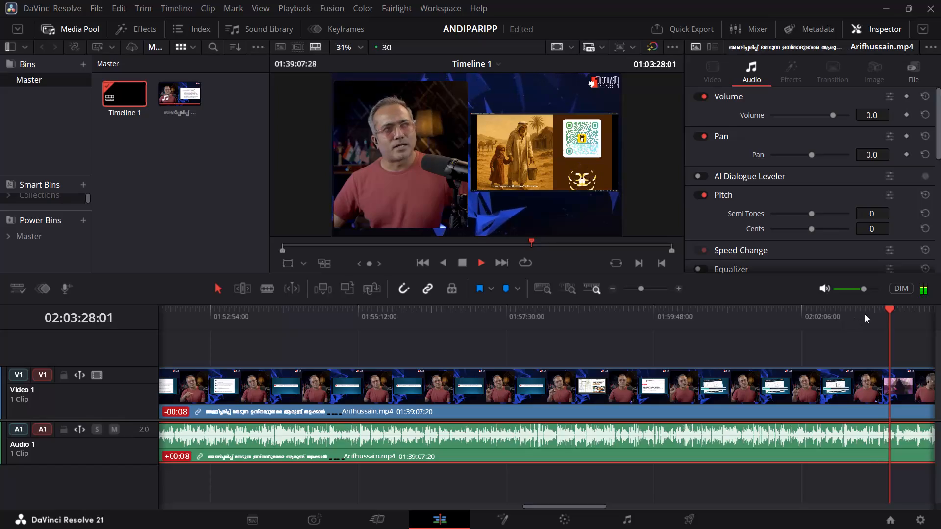
Review the stretch from about 02:03:08 to 02:03:19 at closer timeline zoom to locate the cut point.
{"action": "left_click", "coordinate": [867, 314]}
{"action": "left_click", "coordinate": [650, 290]}
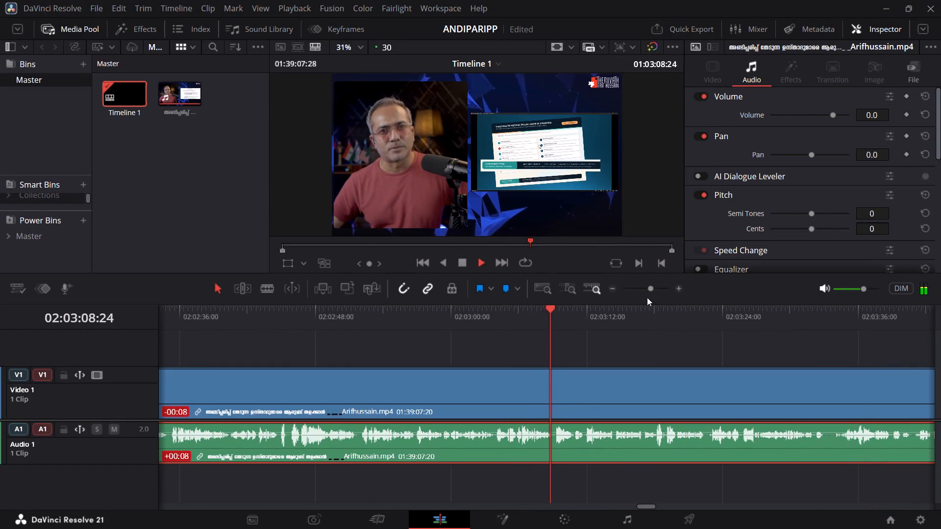
{"action": "left_click", "coordinate": [610, 327]}
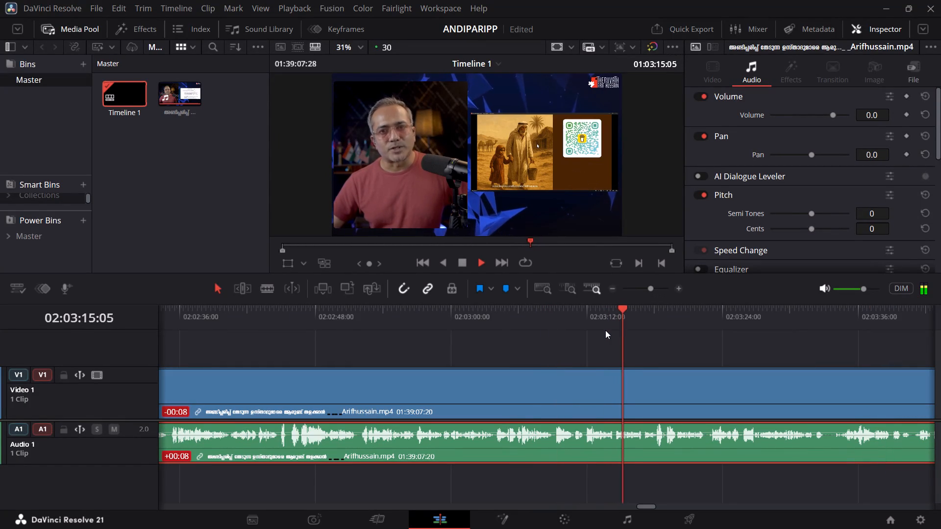
{"action": "left_click", "coordinate": [657, 312]}
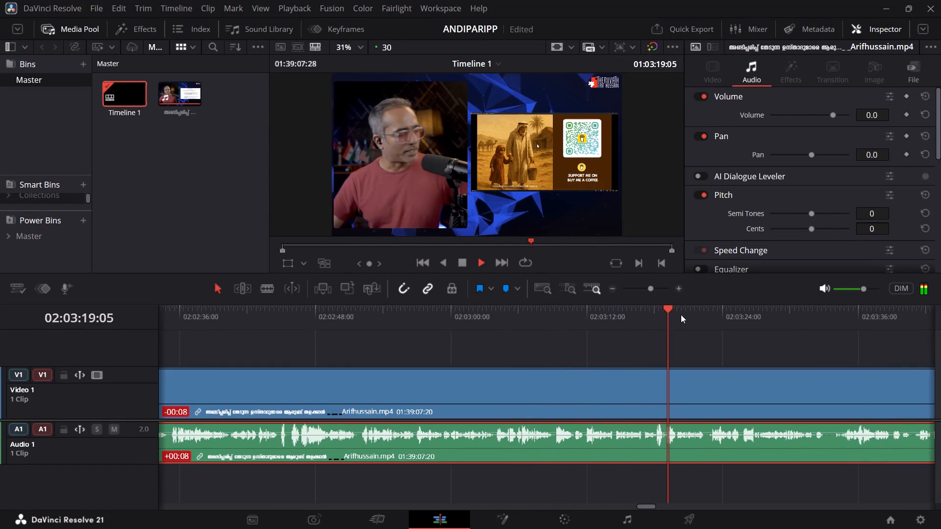
{"action": "left_click", "coordinate": [627, 314]}
{"action": "left_click", "coordinate": [653, 290]}
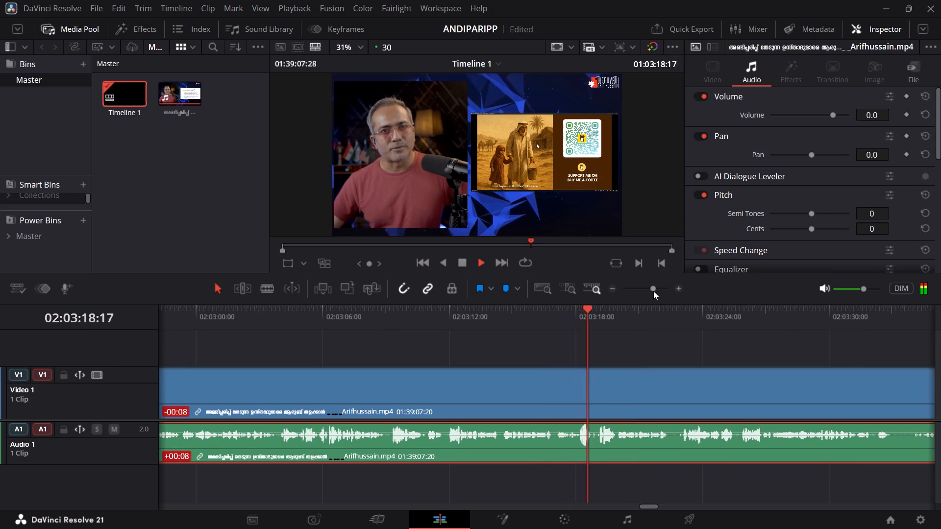
{"action": "left_click", "coordinate": [569, 314]}
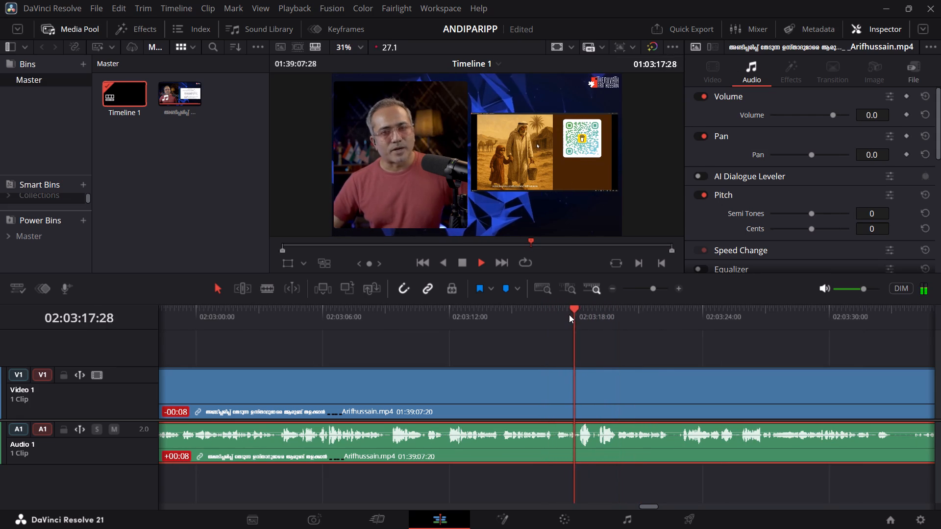
{"action": "left_click", "coordinate": [564, 316]}
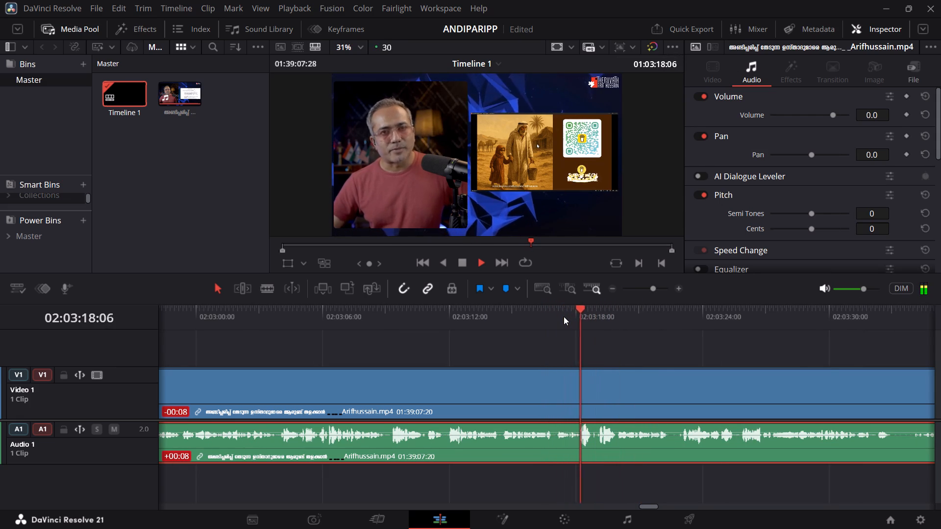
Park the playhead precisely at 02:03:18:04 and split both the audio and video clips there.
{"action": "key", "text": "space"}
{"action": "left_click", "coordinate": [563, 316]}
{"action": "key", "text": "space"}
{"action": "key", "text": "space"}
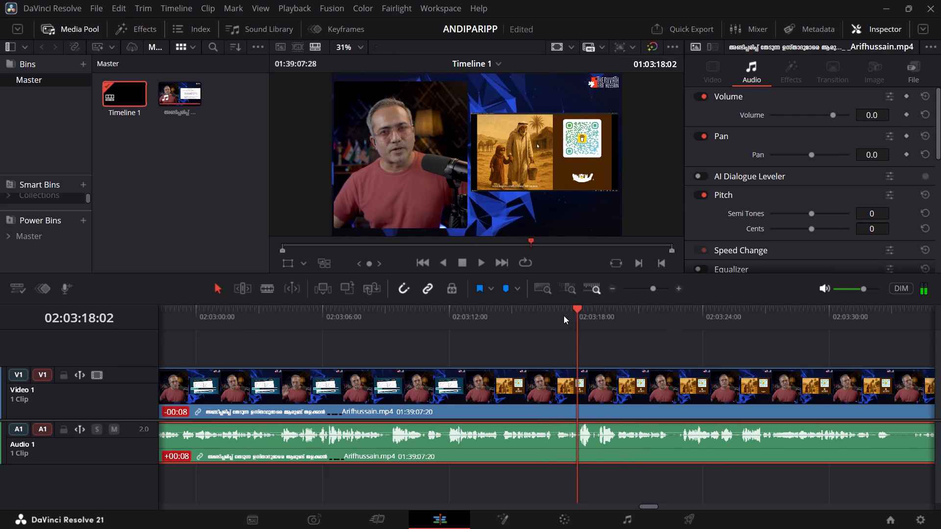
{"action": "key", "text": "space"}
{"action": "key", "text": "space"}
{"action": "left_click", "coordinate": [564, 315]}
{"action": "key", "text": "space"}
{"action": "key", "text": "space"}
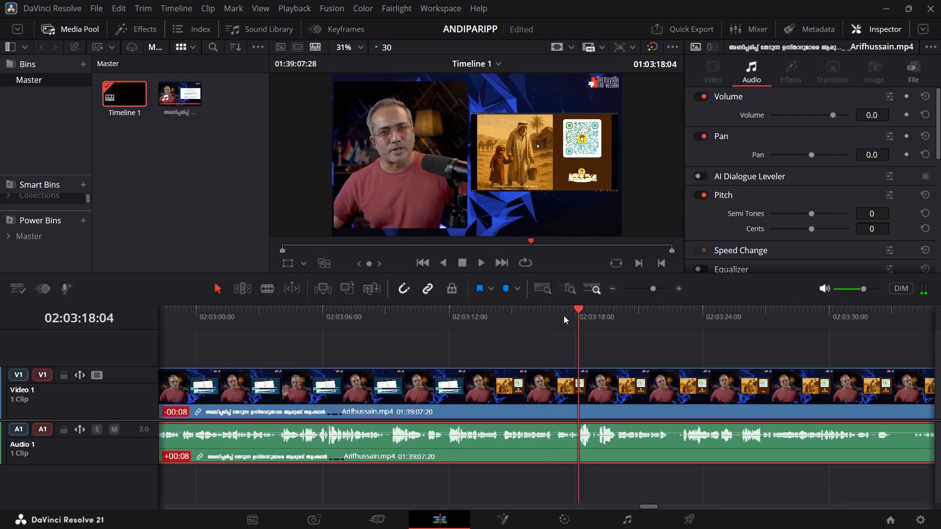
{"action": "key", "text": "ctrl+b"}
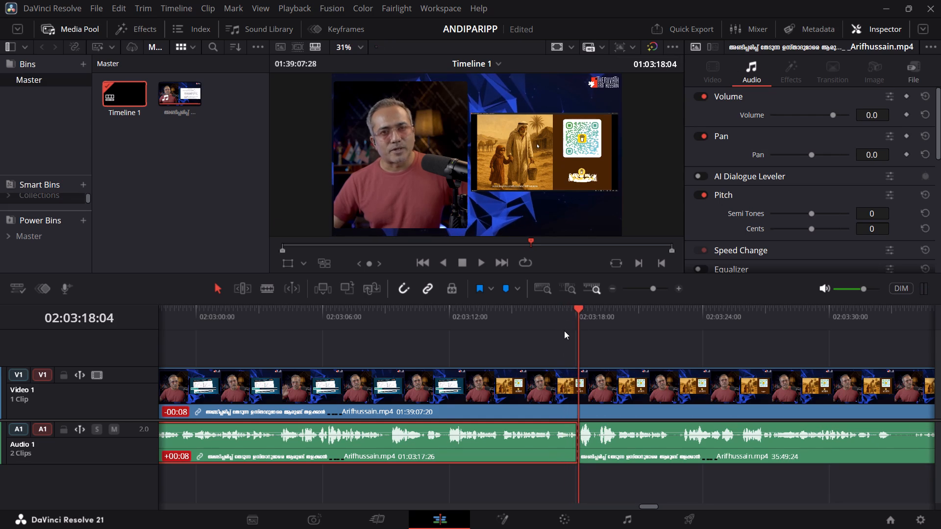
{"action": "key", "text": "ctrl+b"}
Play the timeline onward from the split at 02:03:18:04 to examine the following section.
{"action": "key", "text": "ctrl+space"}
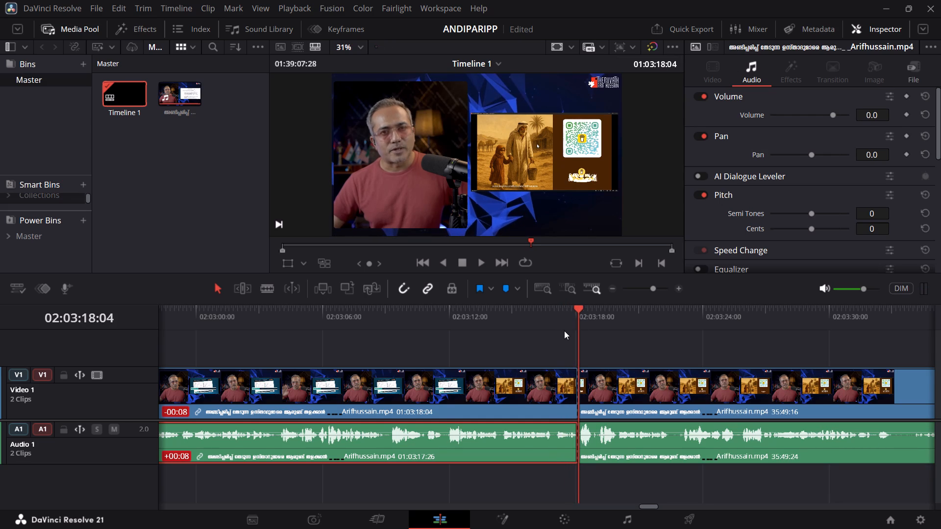
{"action": "key", "text": "space"}
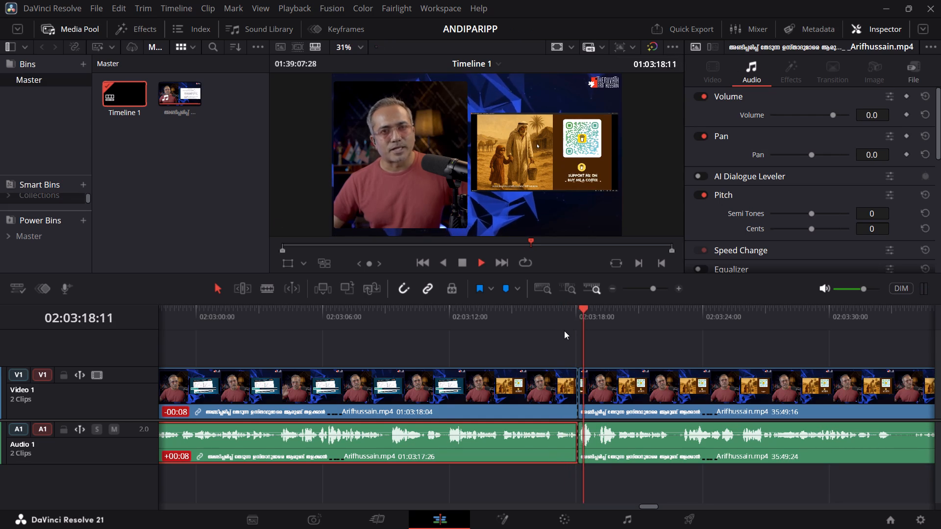
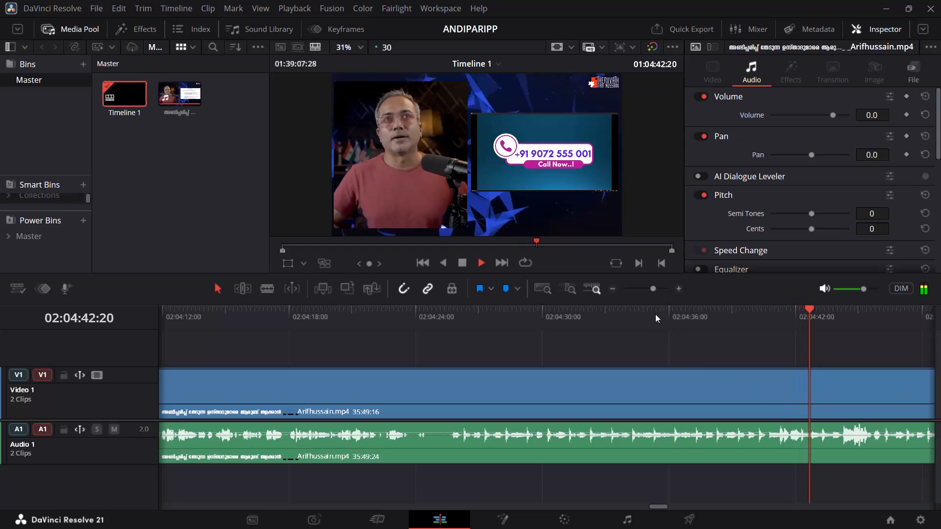
Select the video and audio clips after the split at 02:03:18:04 and delete them.
{"action": "left_click", "coordinate": [648, 291]}
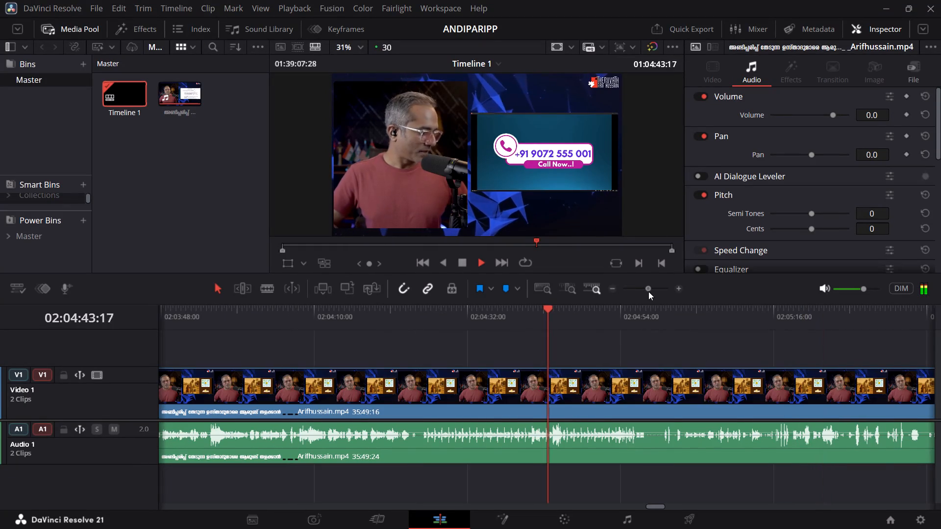
{"action": "left_click", "coordinate": [644, 291]}
{"action": "key", "text": "space"}
{"action": "key", "text": "space"}
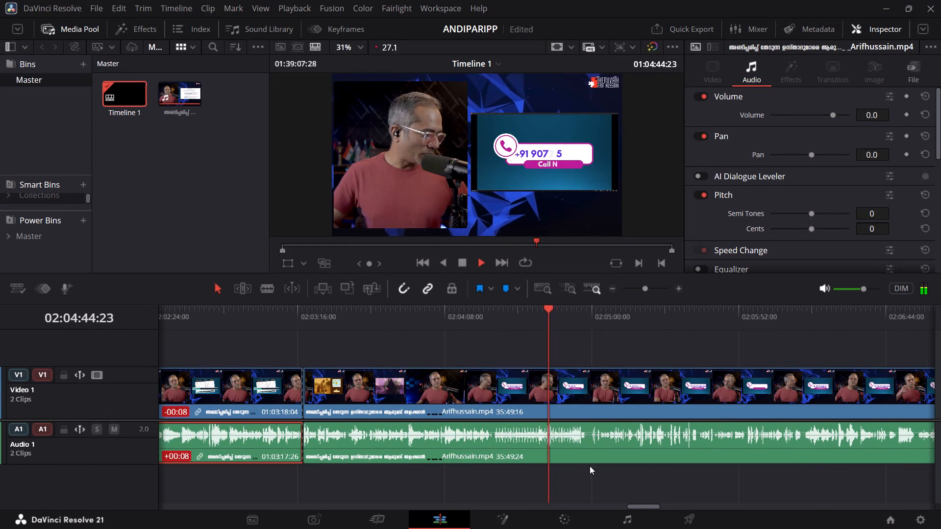
{"action": "left_click_drag", "start_coordinate": [592, 479], "coordinate": [589, 322]}
{"action": "key", "text": "space"}
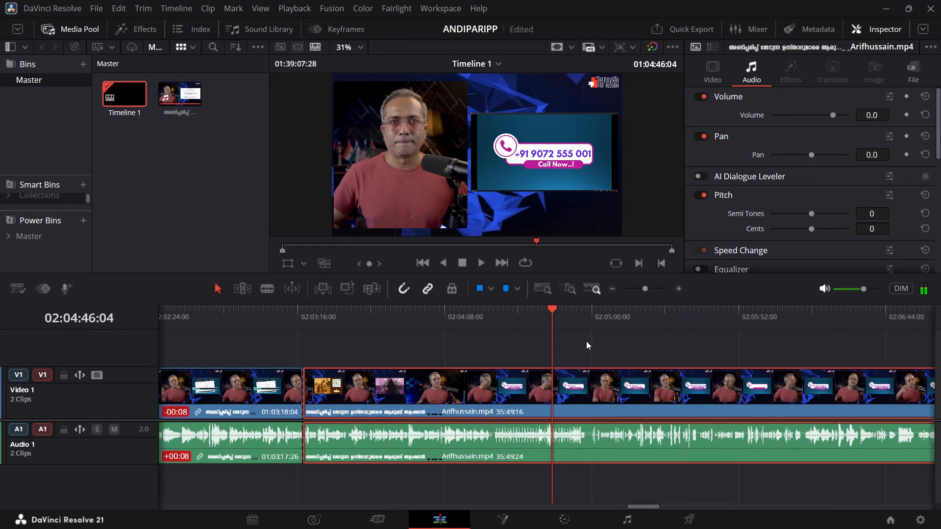
{"action": "key", "text": "BackSpace"}
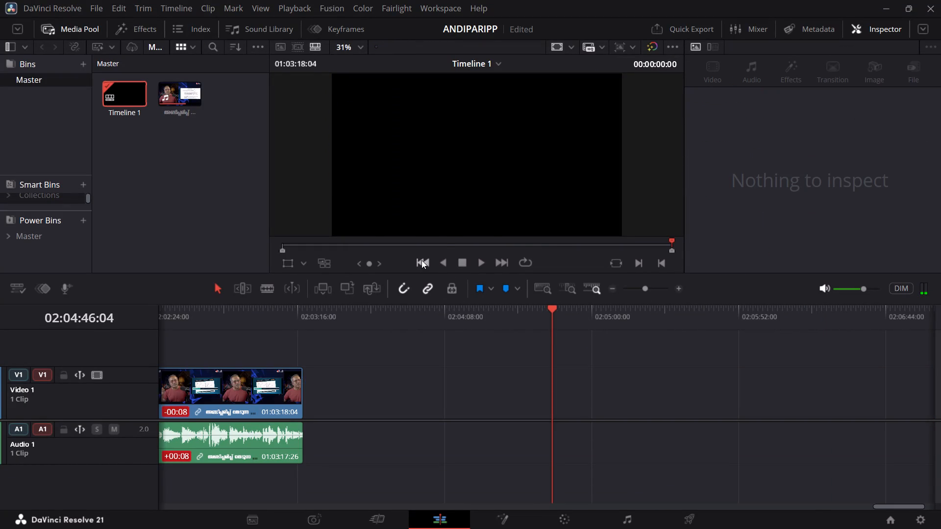
Return to the timeline start and sample the opening section by jumping ahead in stages to around 01:02:35.
{"action": "left_click", "coordinate": [421, 260]}
{"action": "key", "text": "space"}
{"action": "key", "text": "space"}
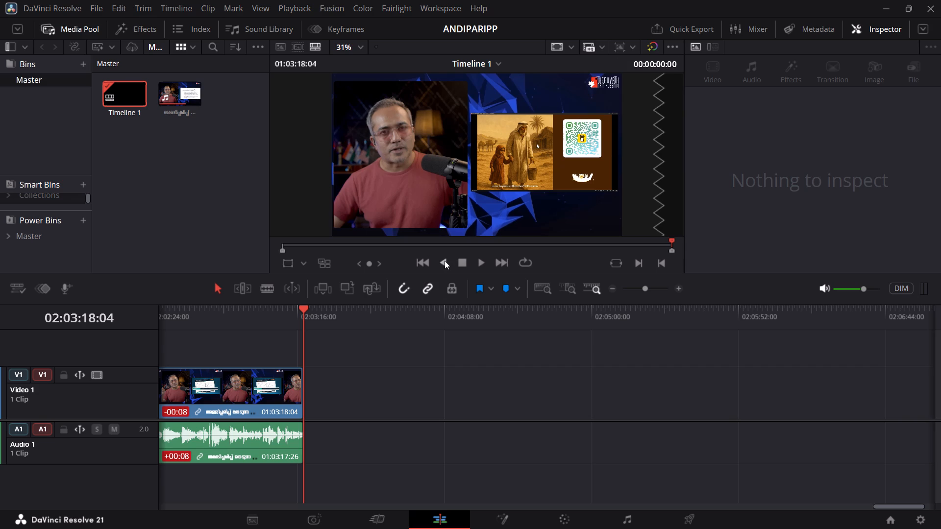
{"action": "key", "text": "space"}
{"action": "left_click", "coordinate": [426, 260]}
{"action": "key", "text": "space"}
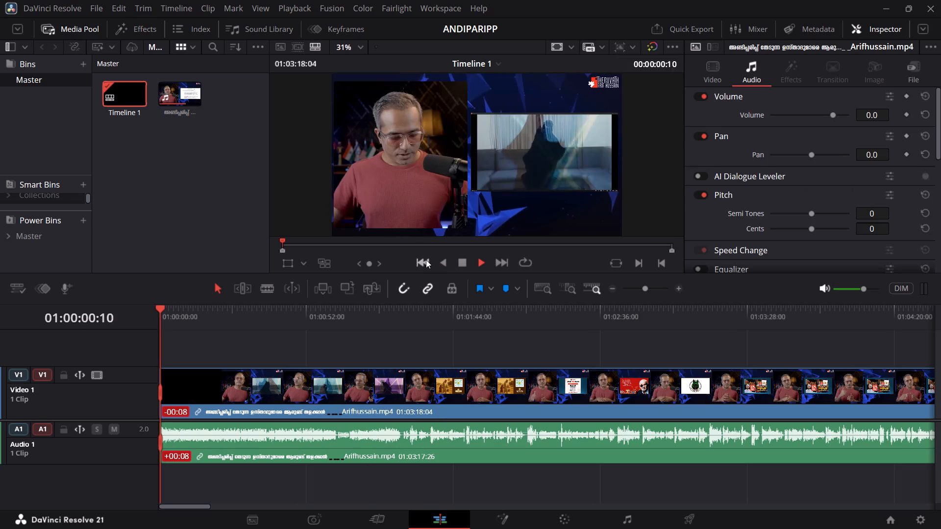
{"action": "left_click", "coordinate": [300, 317]}
{"action": "left_click", "coordinate": [481, 315]}
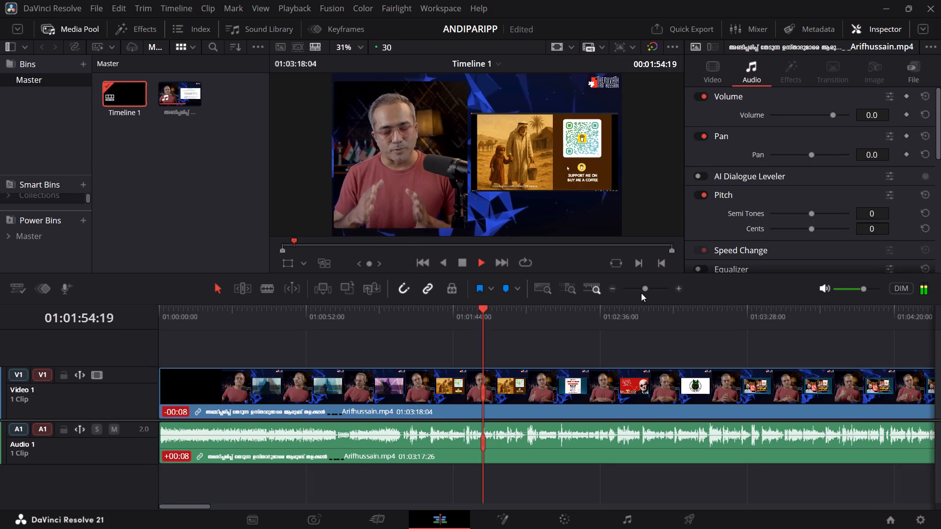
{"action": "left_click", "coordinate": [643, 291]}
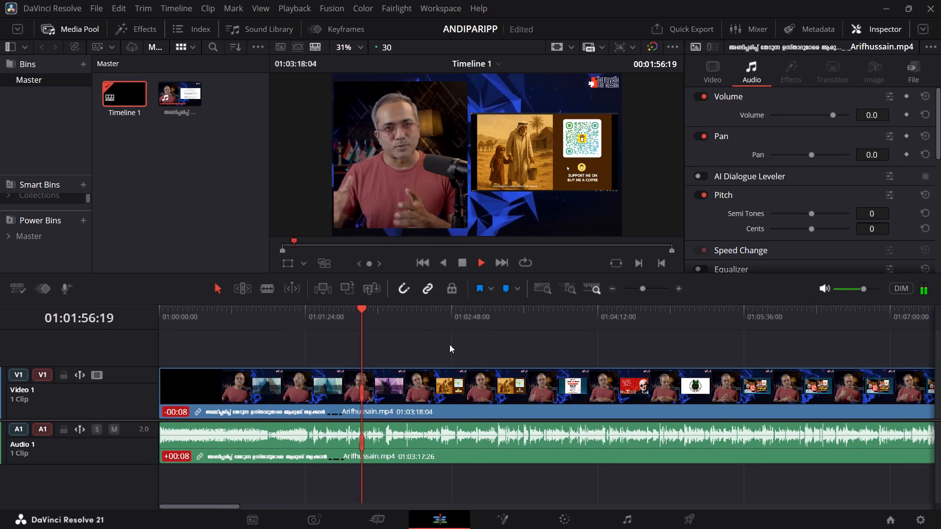
{"action": "left_click", "coordinate": [426, 330]}
{"action": "left_click", "coordinate": [429, 314]}
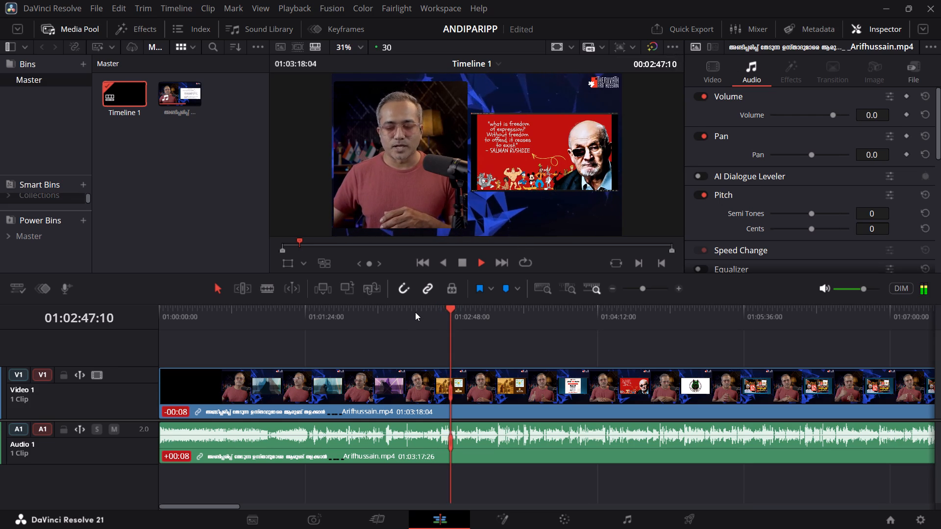
Review the stretch from about 01:03:12 to 01:03:34 at closer timeline zoom to locate the opening cut point.
{"action": "left_click", "coordinate": [648, 289]}
{"action": "left_click", "coordinate": [583, 311]}
{"action": "left_click", "coordinate": [718, 318]}
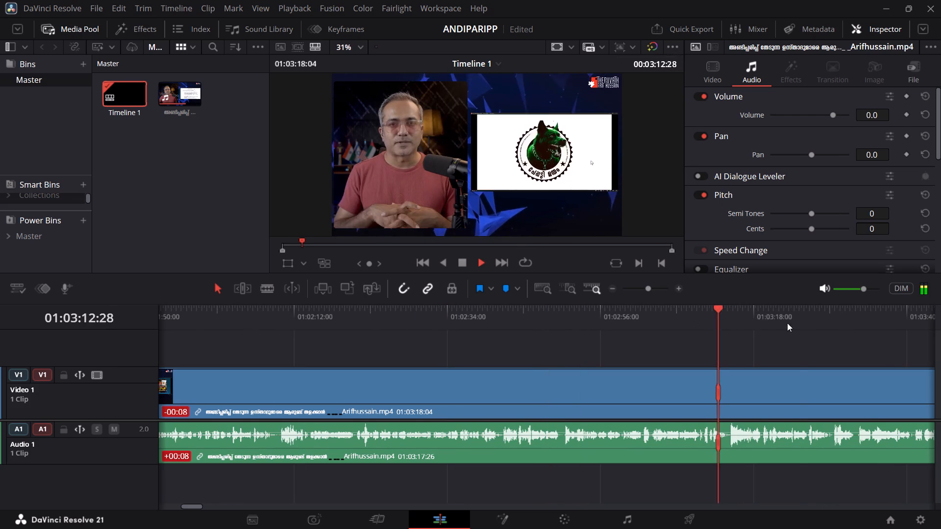
{"action": "left_click", "coordinate": [800, 324]}
{"action": "left_click", "coordinate": [861, 326]}
{"action": "left_click", "coordinate": [797, 319]}
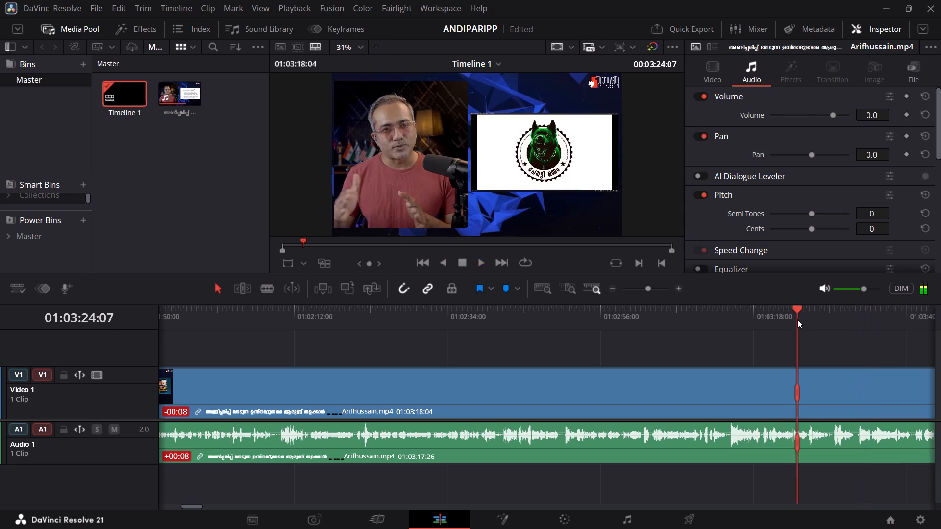
{"action": "left_click", "coordinate": [818, 318]}
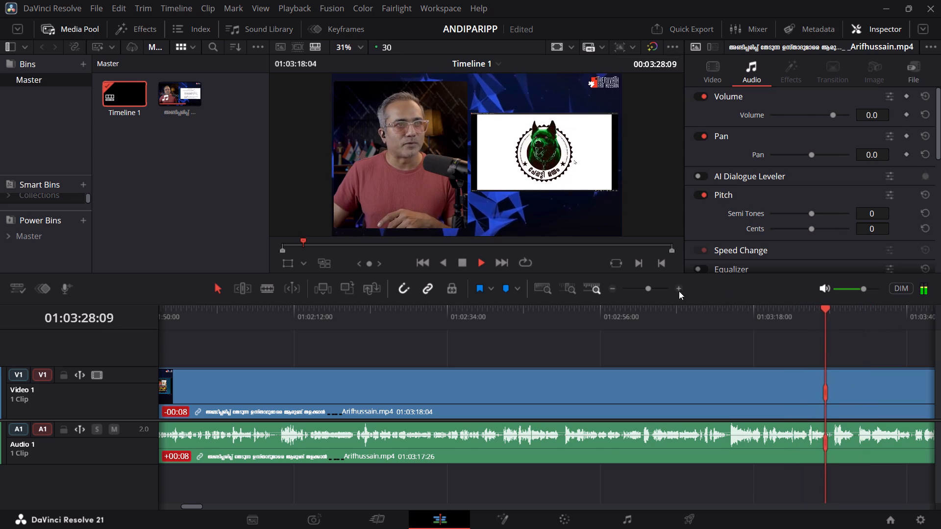
{"action": "left_click", "coordinate": [654, 291]}
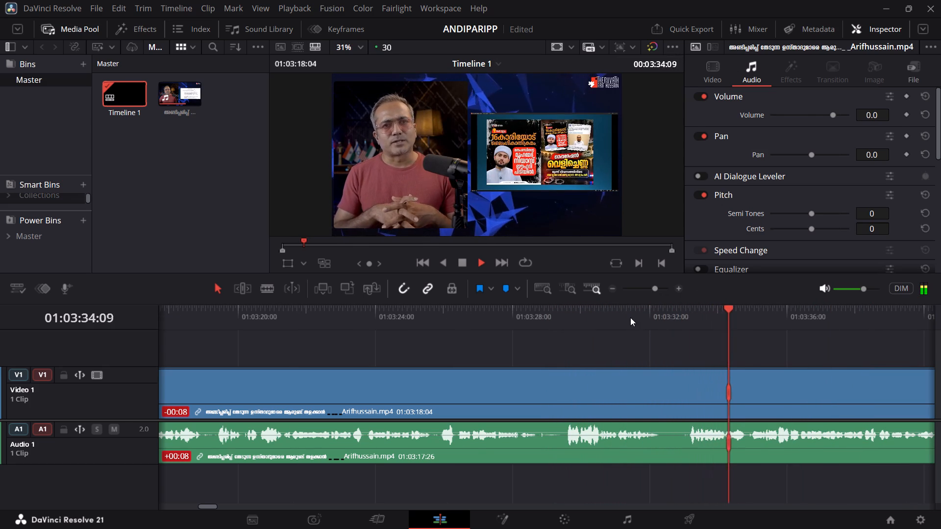
Park the playhead at 01:03:32:12, split both the video and audio clips there, and play onward from the cut.
{"action": "left_click", "coordinate": [650, 314]}
{"action": "key", "text": "space"}
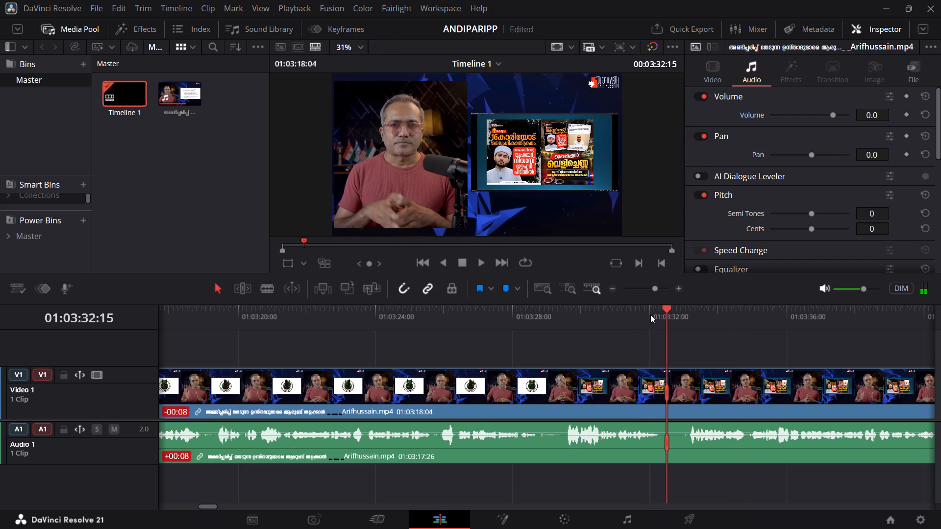
{"action": "key", "text": "space"}
{"action": "key", "text": "space"}
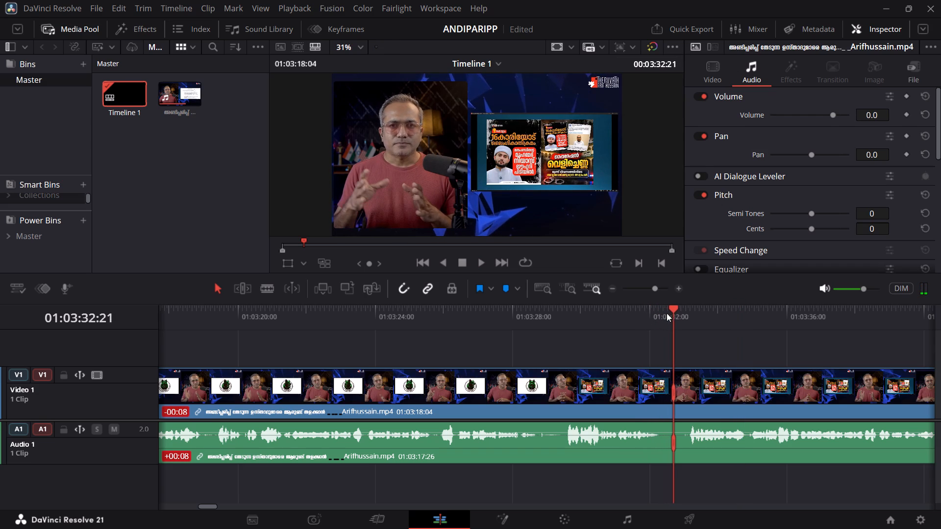
{"action": "left_click_drag", "start_coordinate": [669, 307], "coordinate": [668, 310]}
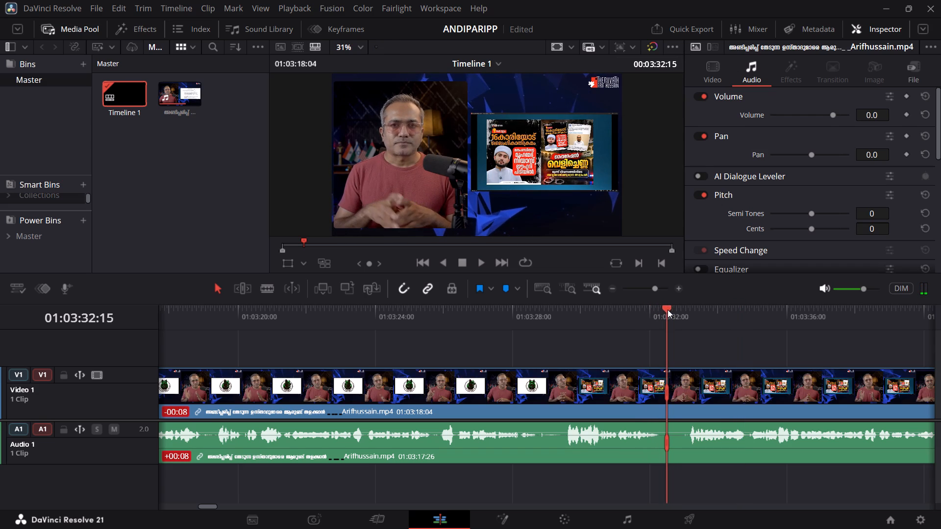
{"action": "left_click_drag", "start_coordinate": [668, 310], "coordinate": [664, 312]}
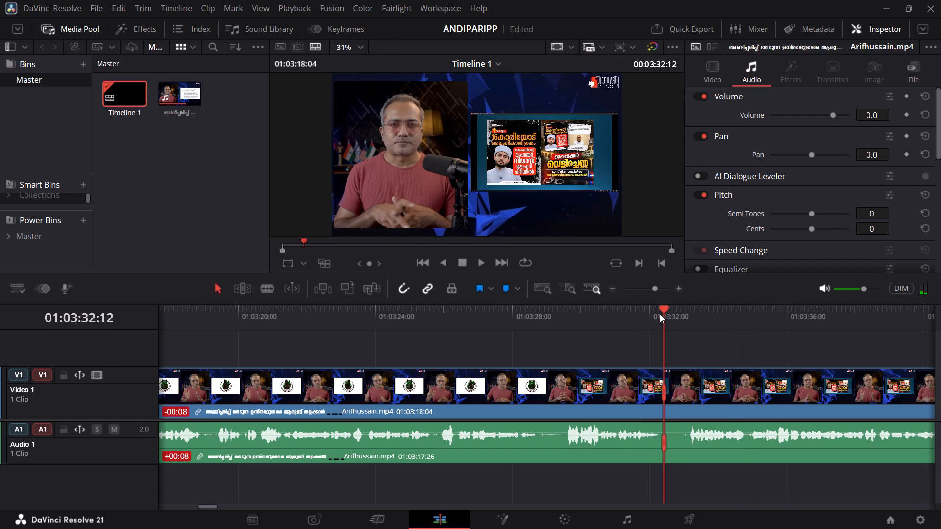
{"action": "key", "text": "ctrl+b"}
{"action": "key", "text": "space"}
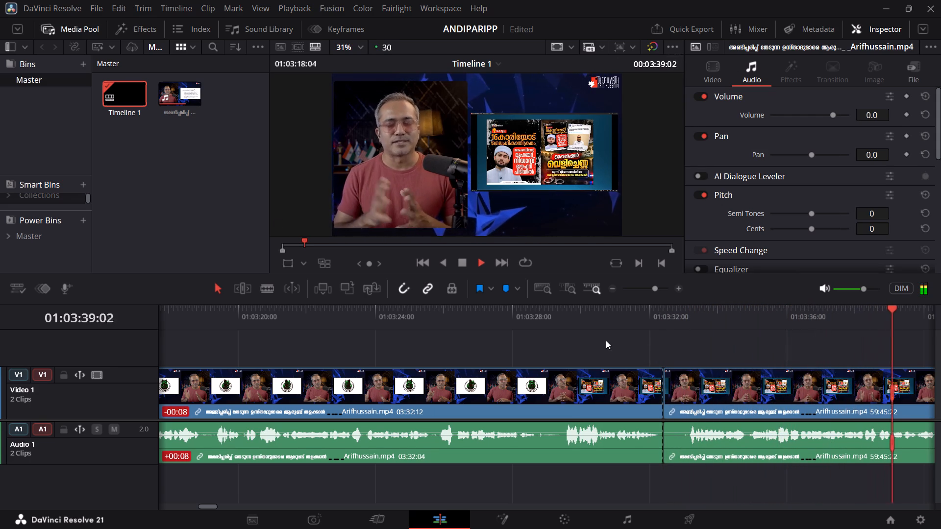
Select the opening video and audio clips before the 01:03:32:12 split, preview them from the timeline start, and delete them.
{"action": "left_click_drag", "start_coordinate": [545, 332], "coordinate": [545, 433]}
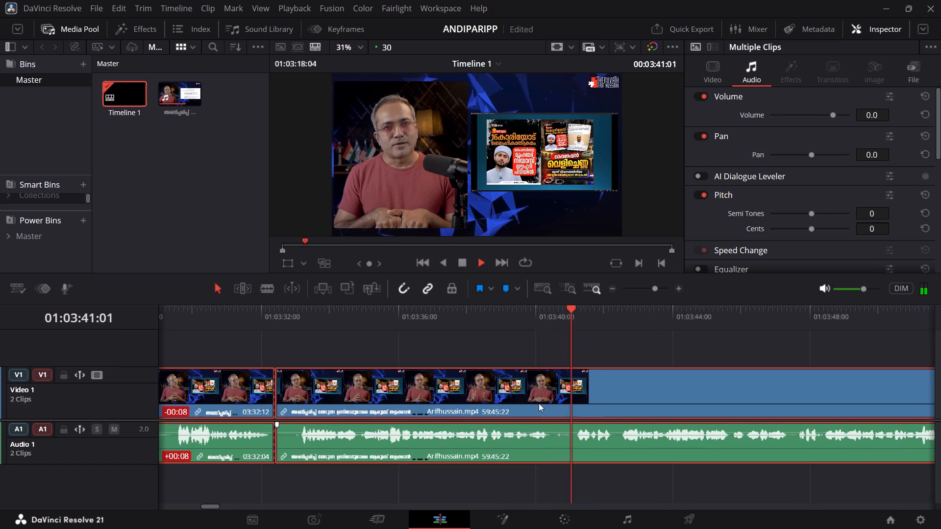
{"action": "left_click", "coordinate": [505, 325]}
{"action": "key", "text": "space"}
{"action": "left_click", "coordinate": [466, 465]}
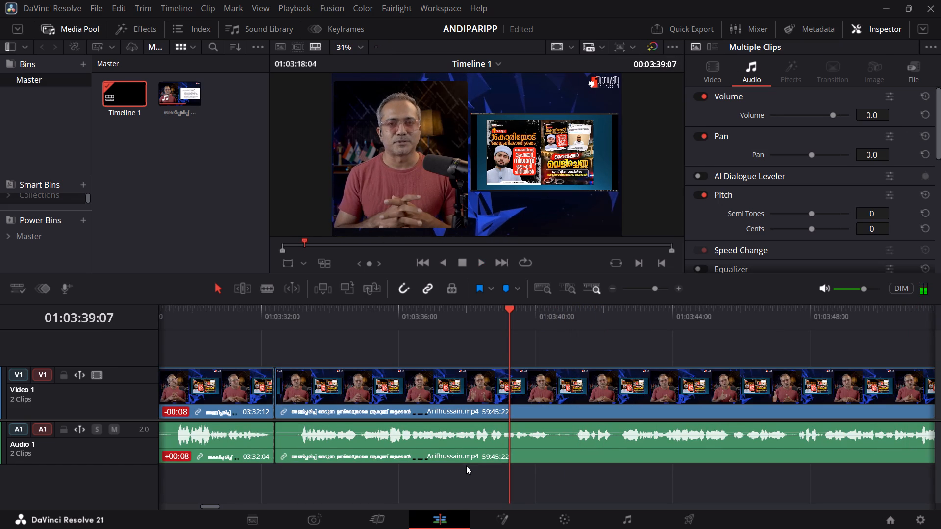
{"action": "left_click_drag", "start_coordinate": [239, 354], "coordinate": [220, 457]}
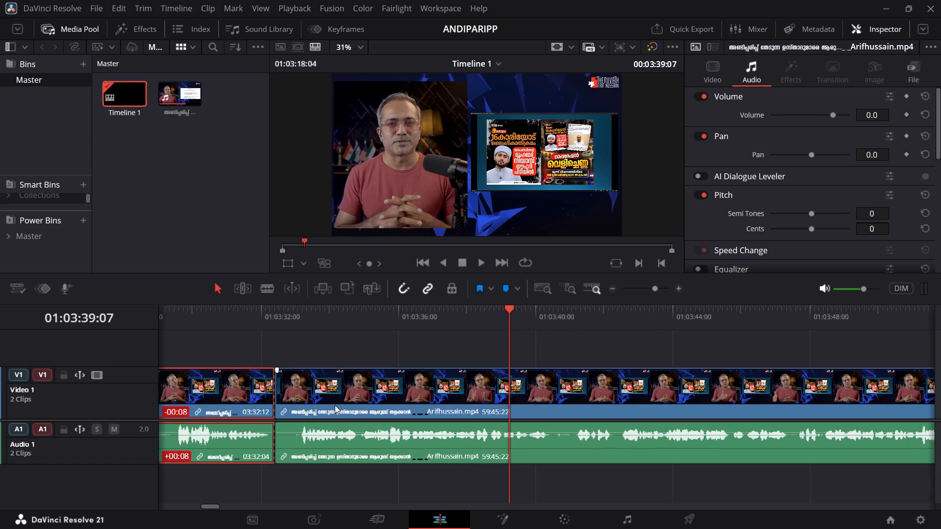
{"action": "left_click", "coordinate": [421, 263]}
{"action": "left_click", "coordinate": [421, 263]}
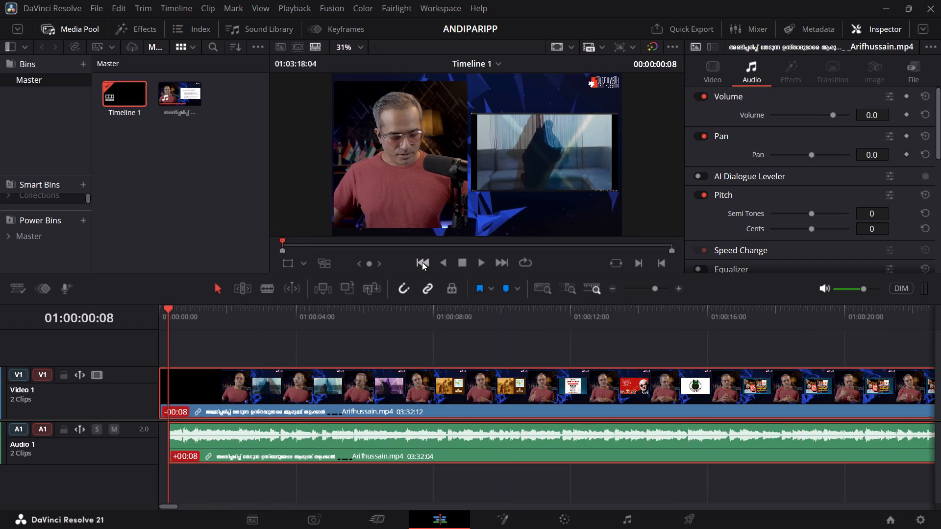
{"action": "key", "text": "space"}
{"action": "key", "text": "space"}
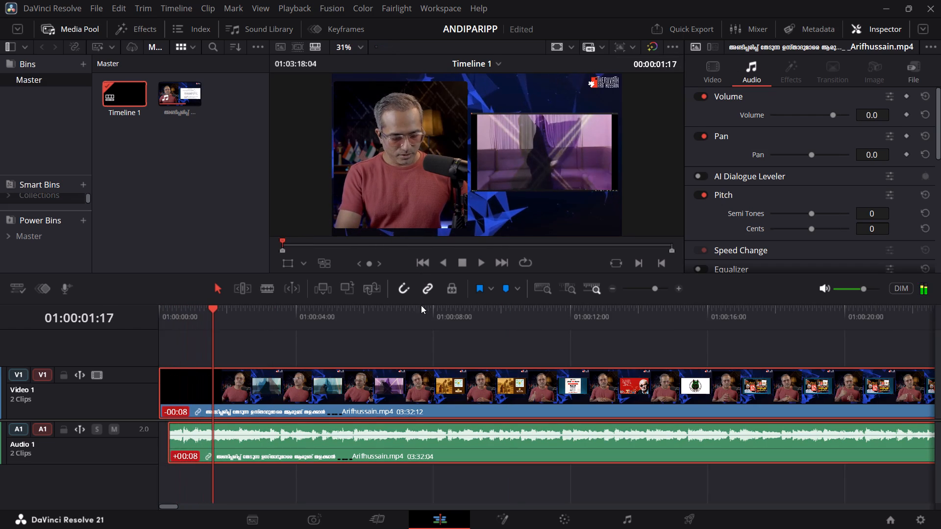
{"action": "left_click", "coordinate": [649, 289]}
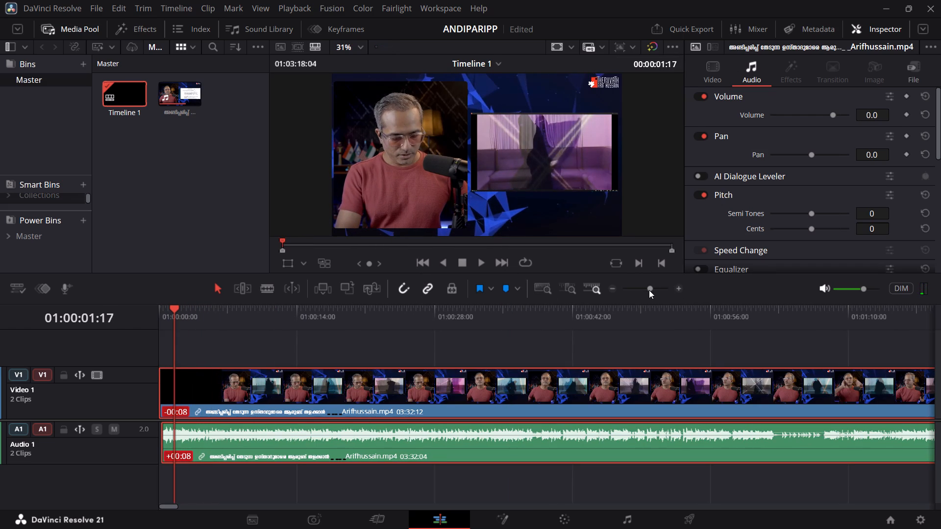
{"action": "key", "text": "BackSpace"}
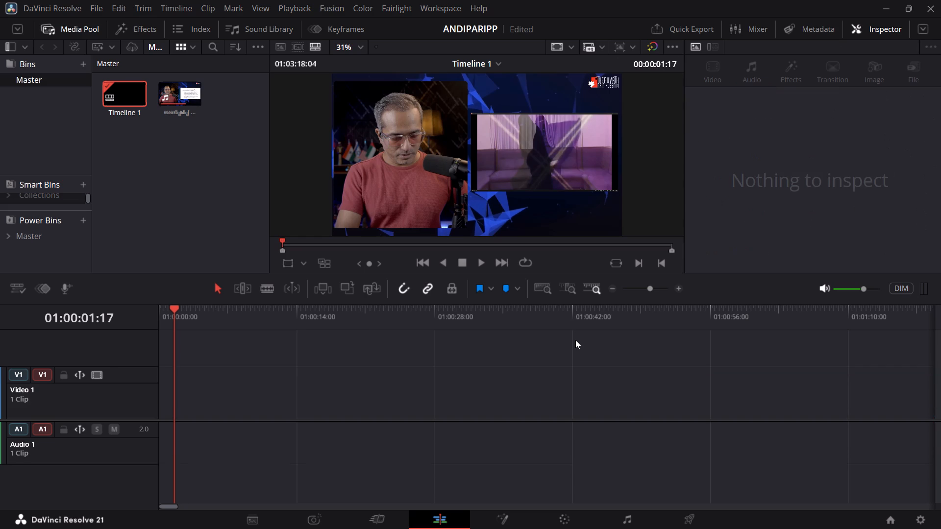
Go to the start of the remaining clip and play it to 01:03:43:19.
{"action": "left_click", "coordinate": [499, 265]}
{"action": "key", "text": "space"}
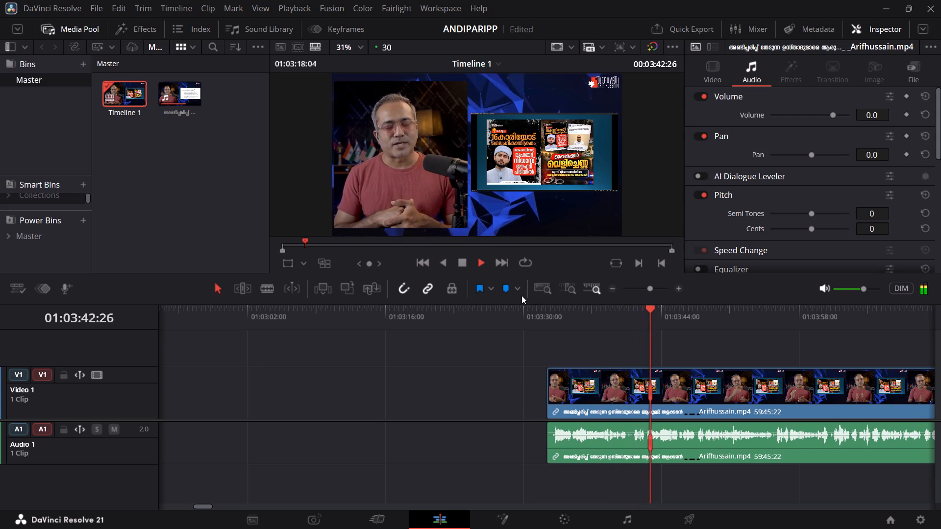
{"action": "key", "text": "space"}
Resize the viewer and timeline areas and lower the video/audio track divider so both tracks fit in view.
{"action": "left_click_drag", "start_coordinate": [562, 271], "coordinate": [568, 445]}
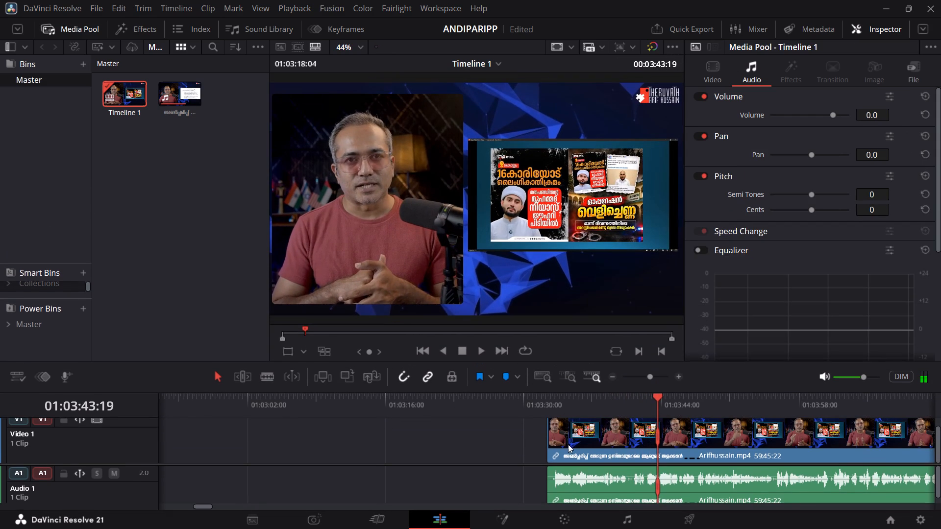
{"action": "left_click", "coordinate": [597, 440]}
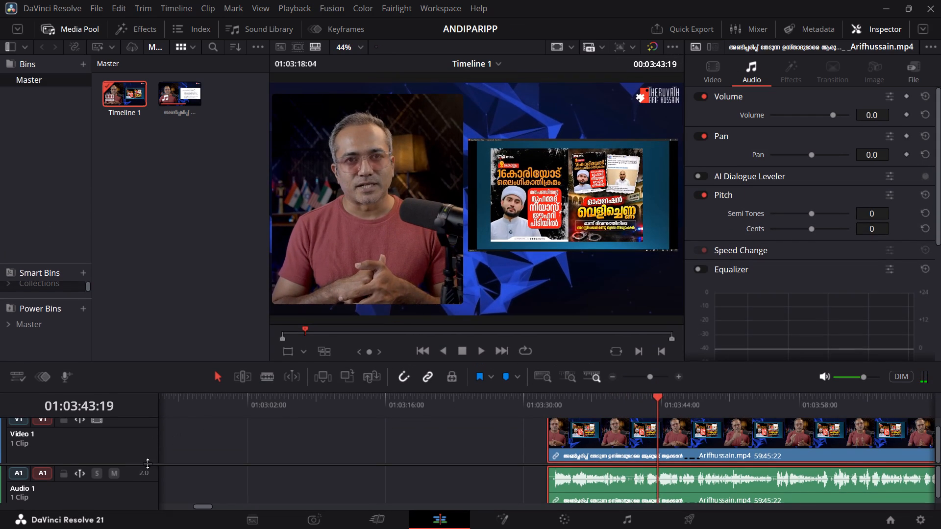
{"action": "left_click_drag", "start_coordinate": [148, 463], "coordinate": [148, 515]}
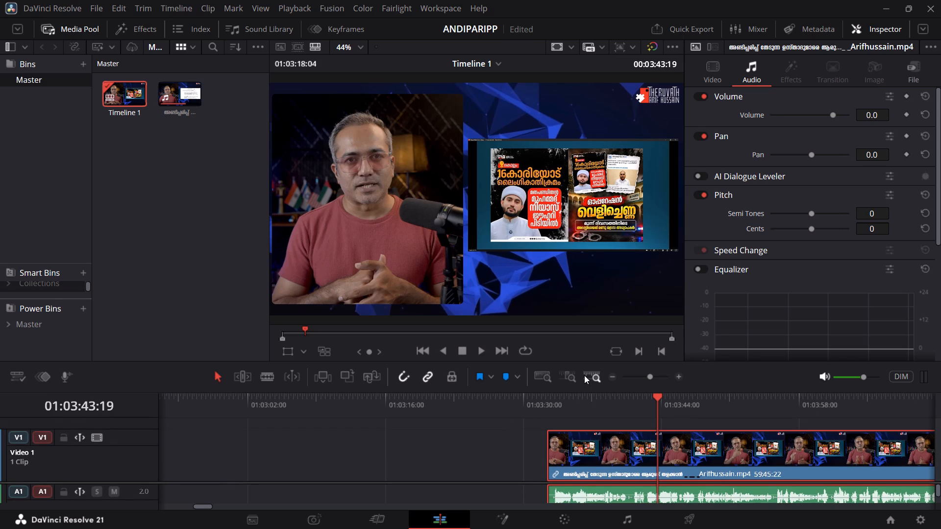
{"action": "left_click_drag", "start_coordinate": [585, 362], "coordinate": [574, 297]}
{"action": "left_click", "coordinate": [608, 436]}
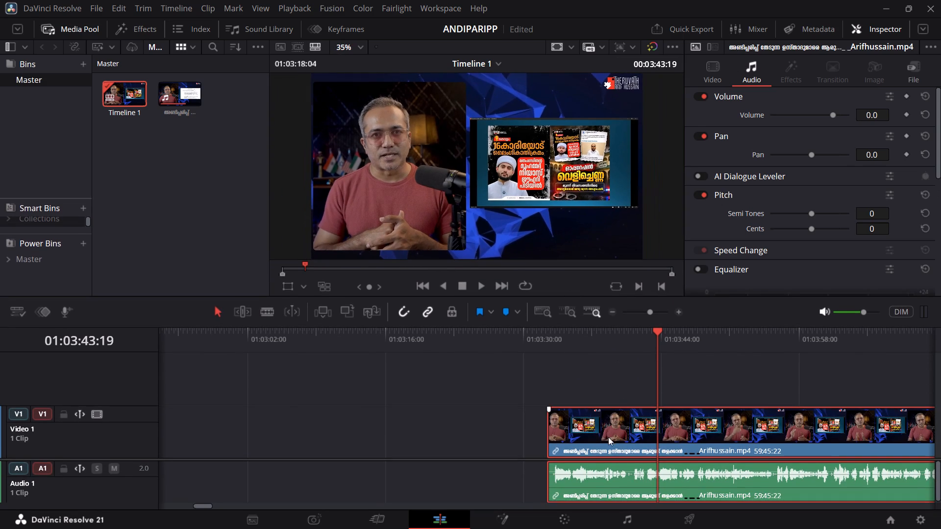
{"action": "left_click", "coordinate": [590, 385]}
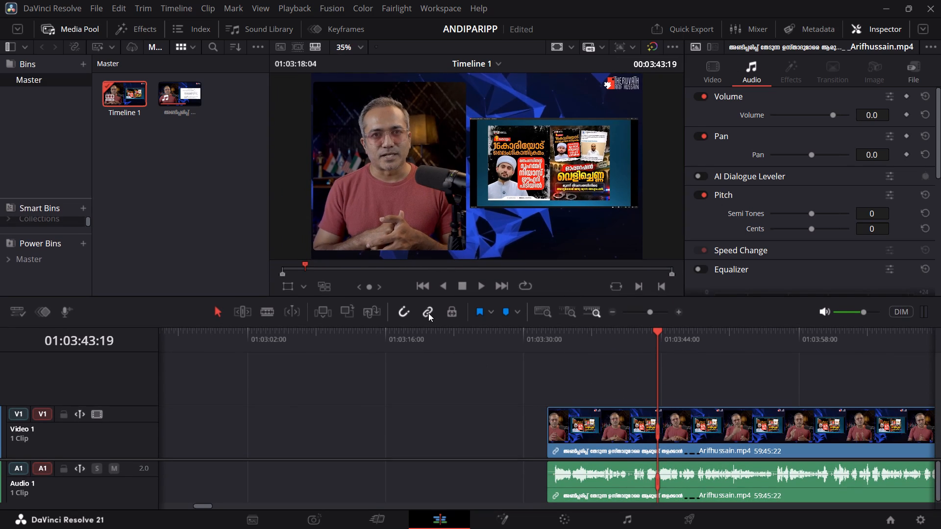
Duplicate only the video clip onto a new Video 2 track directly above the original, with linked selection off just for the copy.
{"action": "left_click", "coordinate": [428, 313]}
{"action": "left_click", "coordinate": [484, 405]}
{"action": "left_click", "coordinate": [611, 430]}
{"action": "left_click_drag", "start_coordinate": [611, 431], "coordinate": [612, 431]}
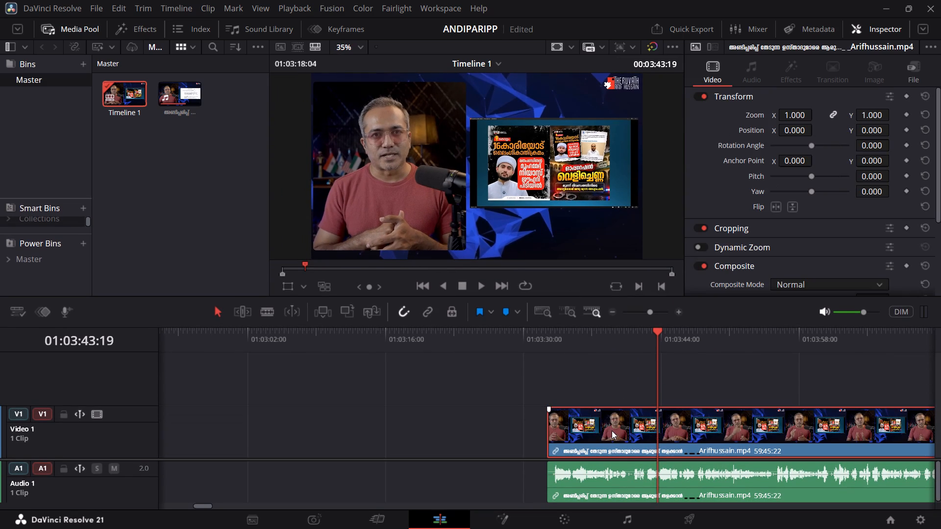
{"action": "left_click_drag", "start_coordinate": [612, 431], "coordinate": [607, 392]}
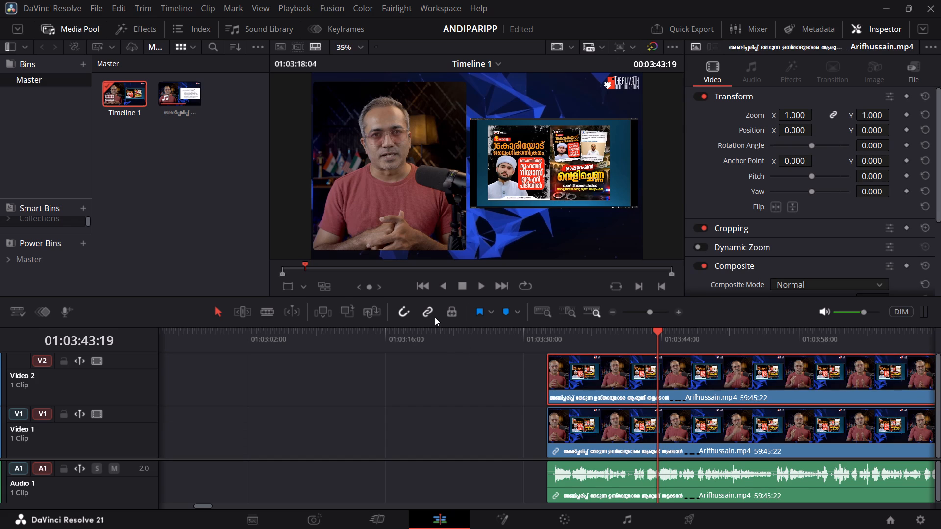
{"action": "left_click", "coordinate": [434, 317]}
{"action": "left_click", "coordinate": [461, 378]}
Lower the divider between the video and audio tracks to give Video 1 and Video 2 more room.
{"action": "scroll", "coordinate": [467, 379], "scroll_direction": "down", "scroll_amount": 5}
{"action": "scroll", "coordinate": [264, 491], "scroll_direction": "down", "scroll_amount": 2}
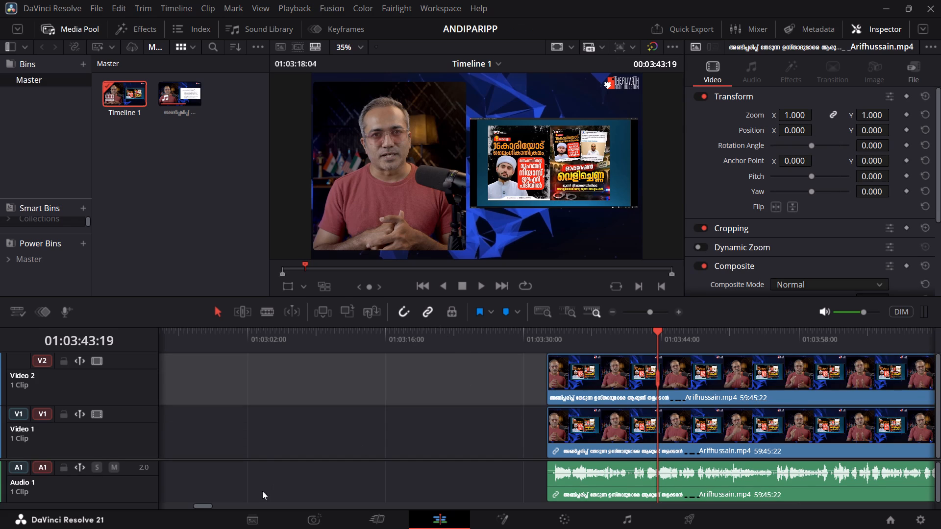
{"action": "scroll", "coordinate": [262, 491], "scroll_direction": "down", "scroll_amount": 4}
{"action": "left_click_drag", "start_coordinate": [255, 459], "coordinate": [274, 523]}
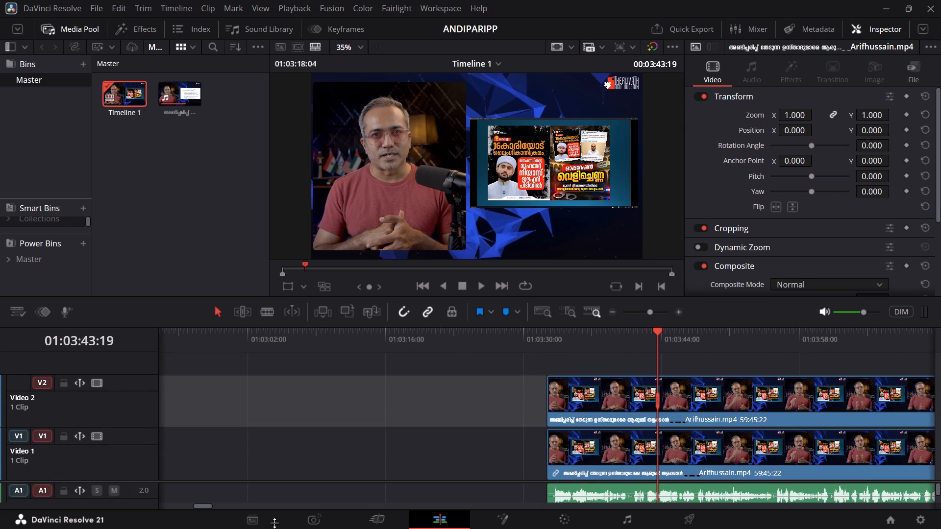
Enlarge the viewer and crop the Video 2 clip on all four sides around the slide panel beside the presenter.
{"action": "left_click_drag", "start_coordinate": [274, 523], "coordinate": [278, 524]}
{"action": "left_click", "coordinate": [596, 407]}
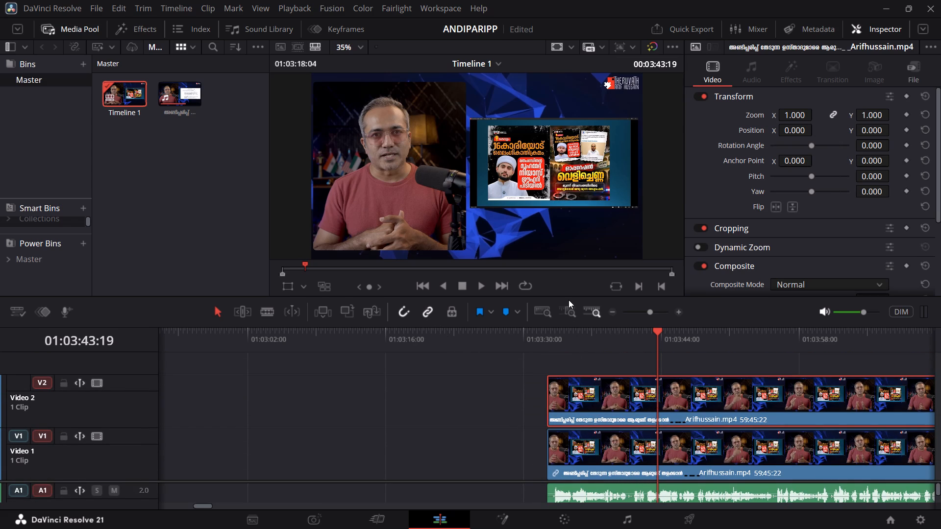
{"action": "left_click_drag", "start_coordinate": [569, 297], "coordinate": [612, 525]}
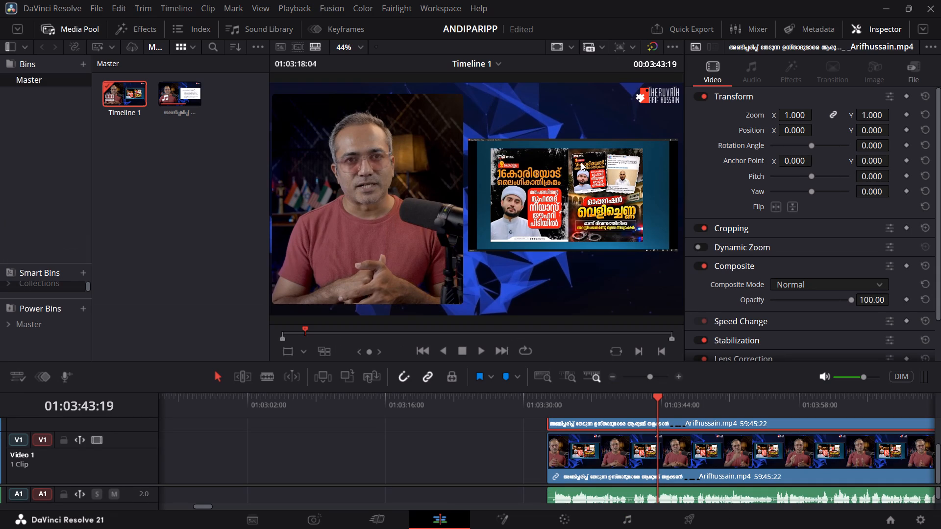
{"action": "left_click", "coordinate": [305, 350]}
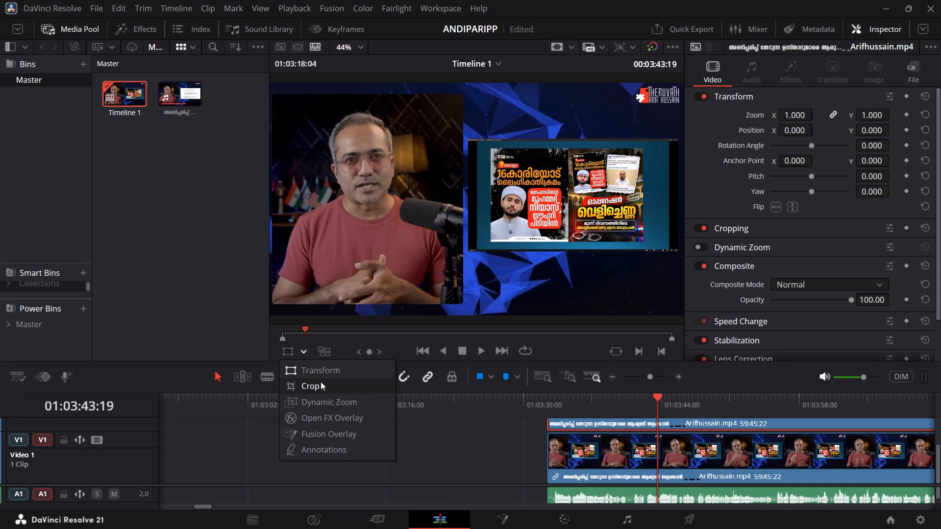
{"action": "left_click", "coordinate": [322, 384]}
{"action": "left_click_drag", "start_coordinate": [273, 201], "coordinate": [343, 209]}
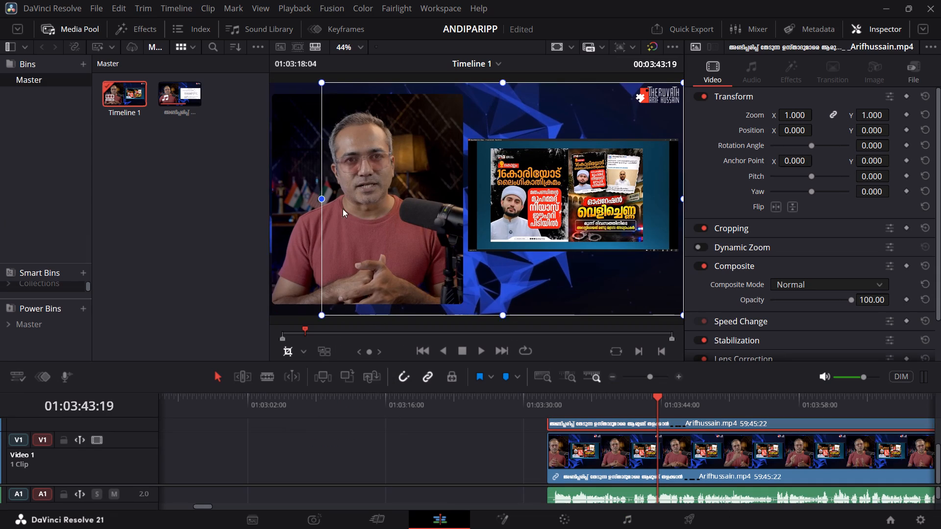
{"action": "left_click_drag", "start_coordinate": [343, 209], "coordinate": [471, 233]}
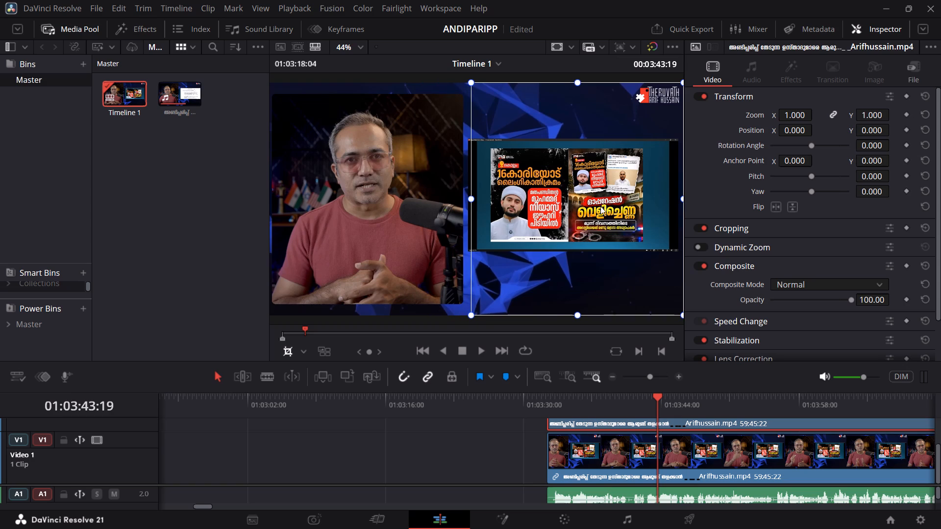
{"action": "left_click_drag", "start_coordinate": [682, 201], "coordinate": [675, 203]}
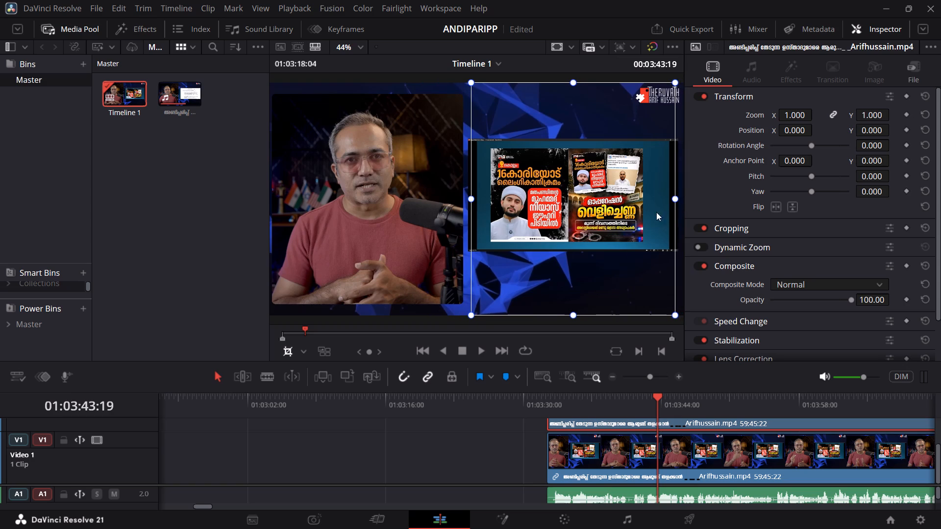
{"action": "left_click_drag", "start_coordinate": [574, 314], "coordinate": [584, 257]}
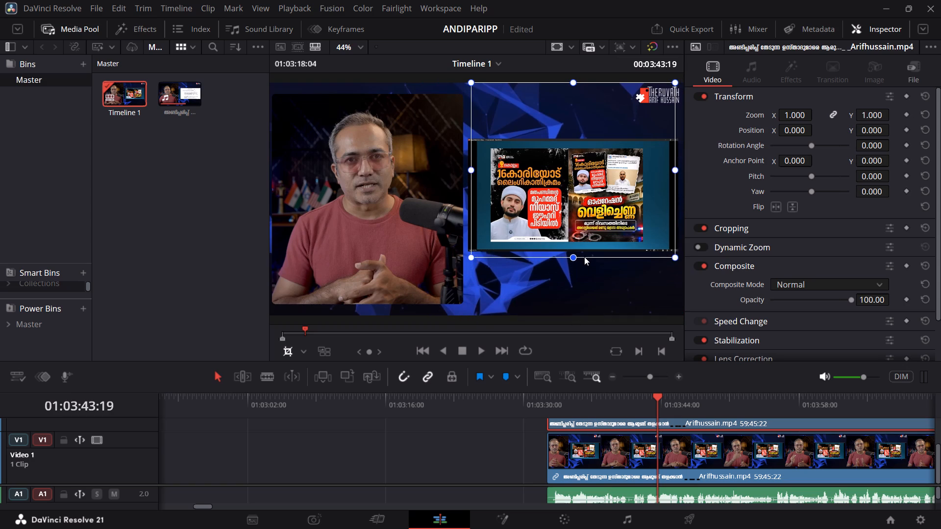
{"action": "left_click_drag", "start_coordinate": [584, 257], "coordinate": [585, 255]}
{"action": "left_click_drag", "start_coordinate": [577, 84], "coordinate": [576, 130]}
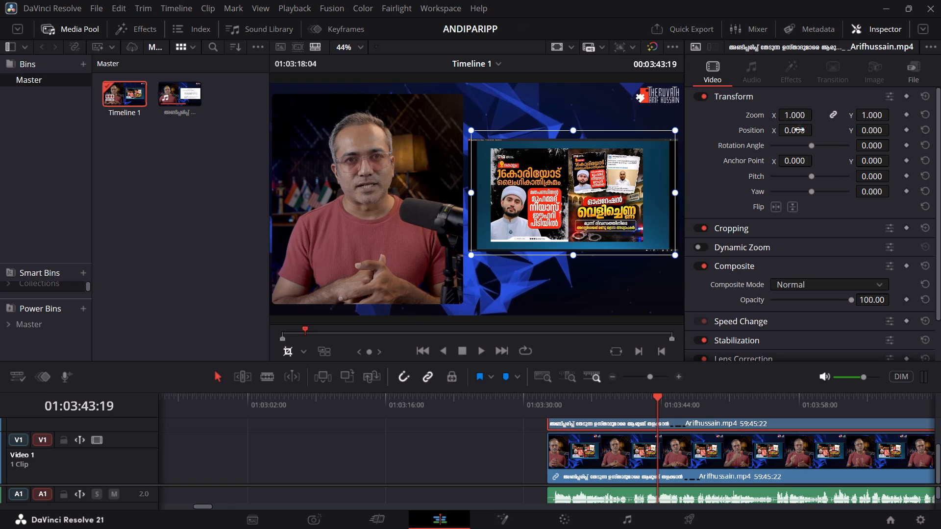
Scale the cropped Video 2 layer to zoom 1.510 and move it to Position X -674.
{"action": "left_click_drag", "start_coordinate": [799, 130], "coordinate": [657, 125]}
{"action": "left_click_drag", "start_coordinate": [802, 112], "coordinate": [827, 116]}
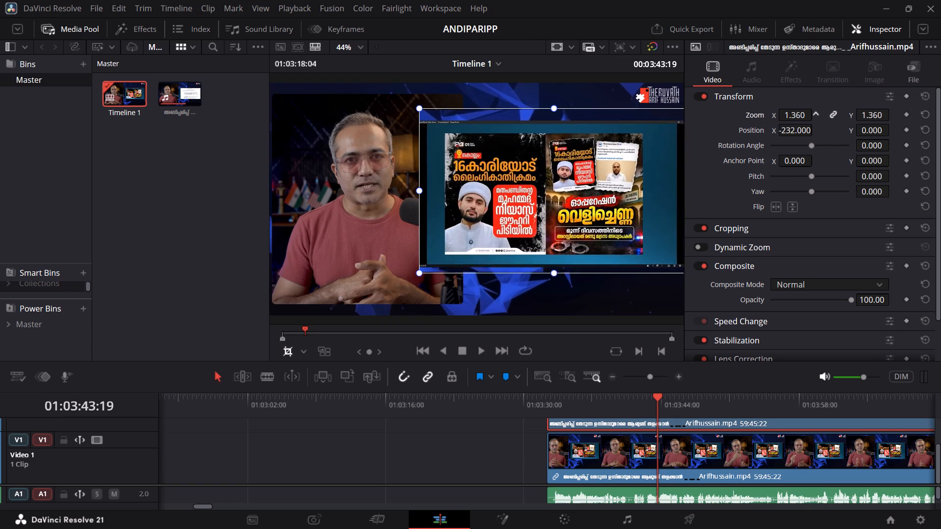
{"action": "left_click_drag", "start_coordinate": [827, 116], "coordinate": [834, 119]}
{"action": "left_click_drag", "start_coordinate": [804, 129], "coordinate": [533, 145]}
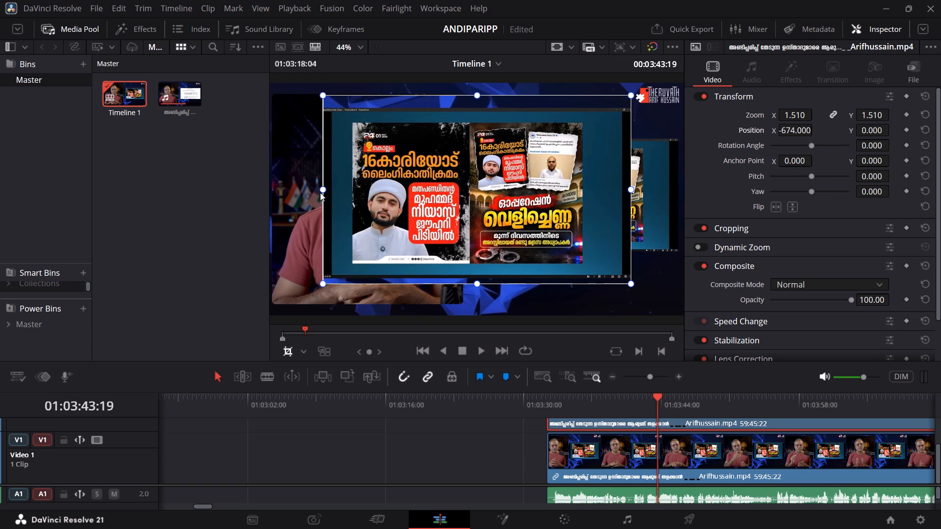
Tighten all four crop edges of the Video 2 layer to cut off the dark borders around the teal slide.
{"action": "left_click_drag", "start_coordinate": [325, 191], "coordinate": [328, 193]}
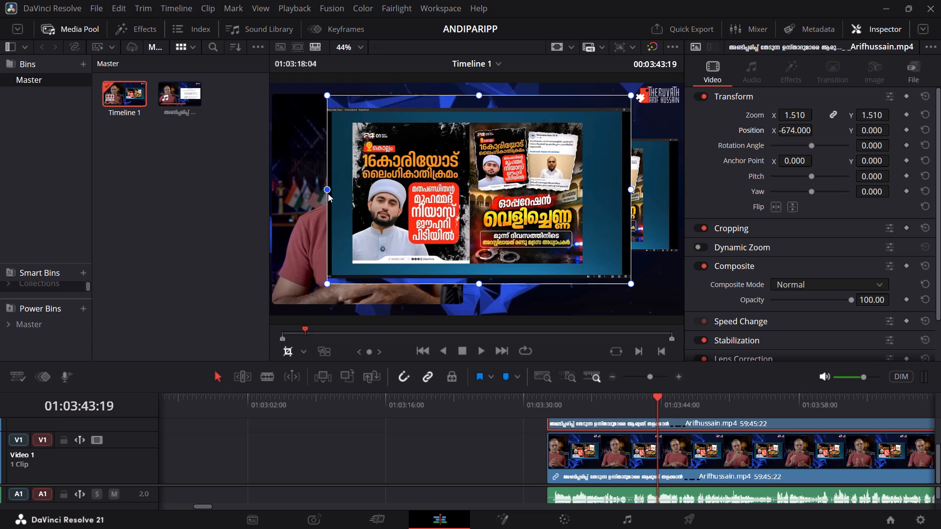
{"action": "left_click_drag", "start_coordinate": [328, 193], "coordinate": [332, 198]}
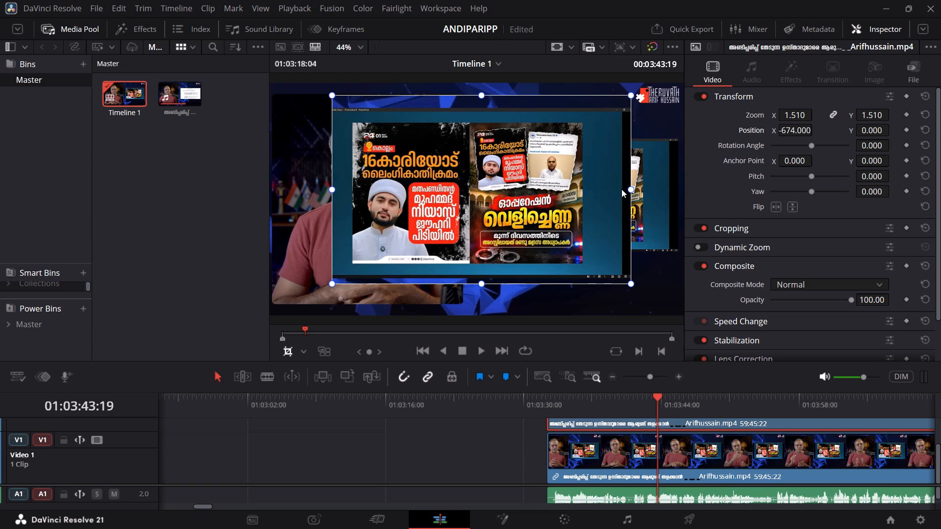
{"action": "left_click_drag", "start_coordinate": [631, 191], "coordinate": [623, 192]}
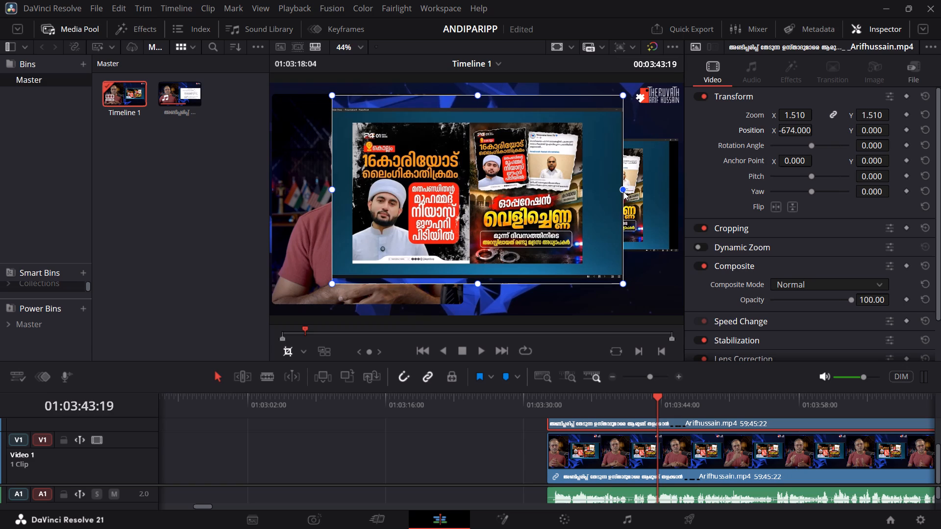
{"action": "left_click_drag", "start_coordinate": [623, 192], "coordinate": [622, 192]}
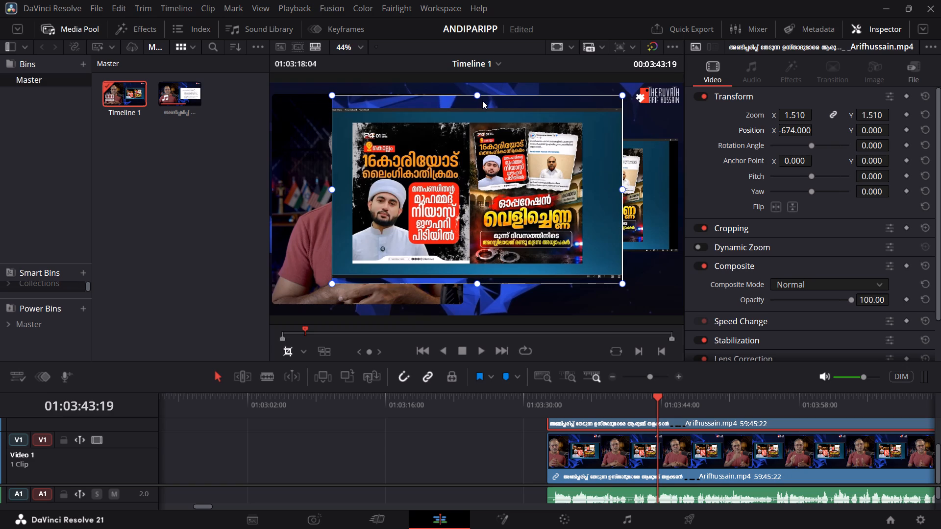
{"action": "left_click_drag", "start_coordinate": [478, 97], "coordinate": [483, 108]}
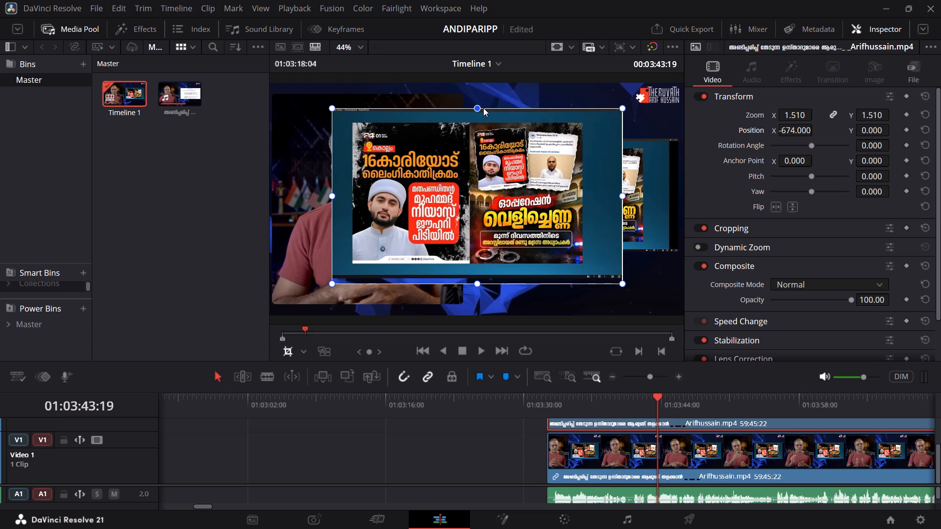
{"action": "left_click_drag", "start_coordinate": [483, 108], "coordinate": [485, 110]}
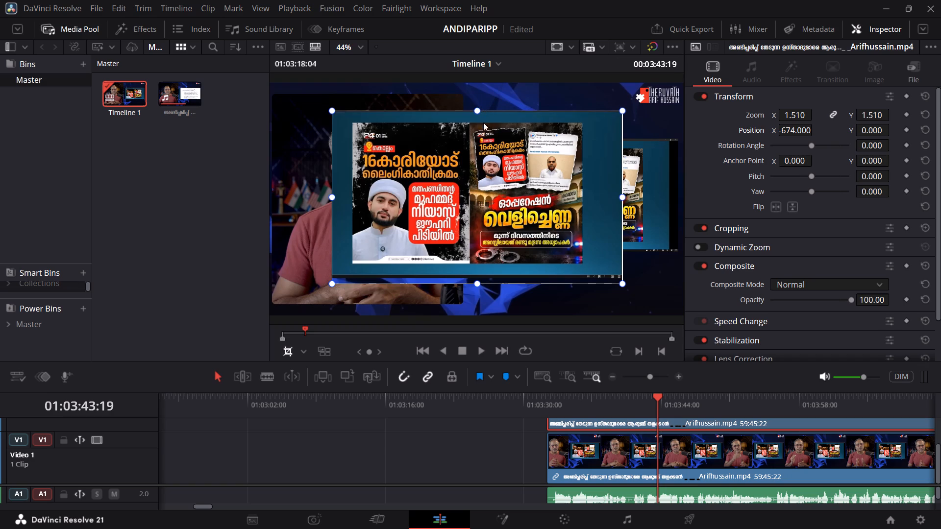
{"action": "left_click_drag", "start_coordinate": [477, 284], "coordinate": [474, 279]}
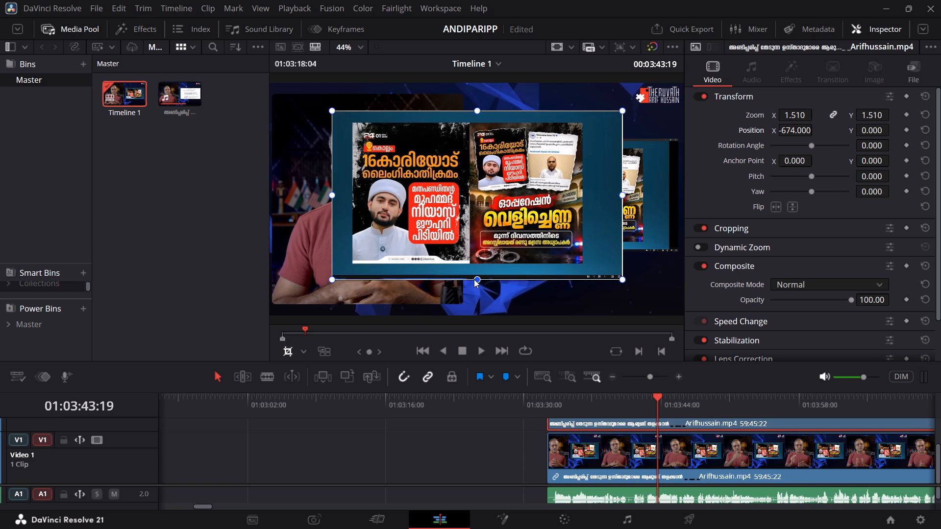
{"action": "left_click_drag", "start_coordinate": [474, 279], "coordinate": [481, 275]}
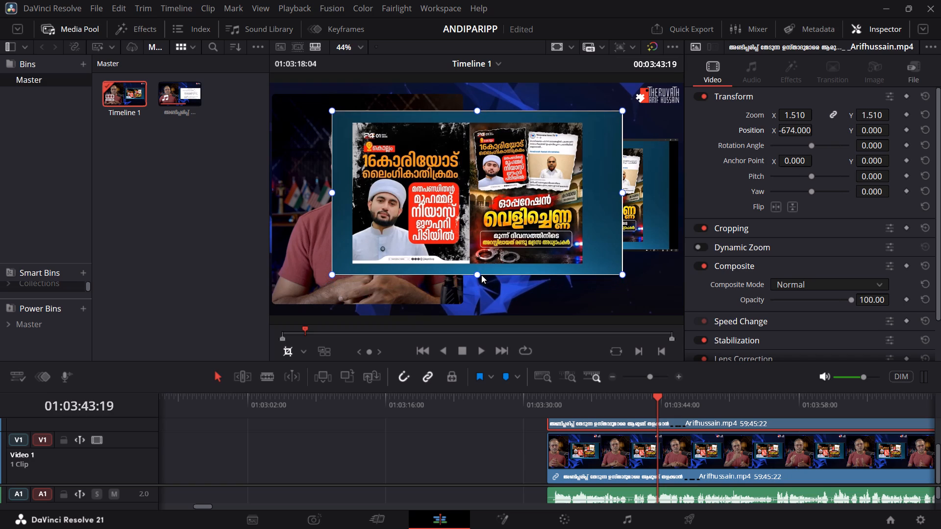
Switch the viewer overlay to Transform and play the layered picture to 01:03:45:12 to check the crop.
{"action": "left_click", "coordinate": [305, 348]}
{"action": "left_click", "coordinate": [317, 370]}
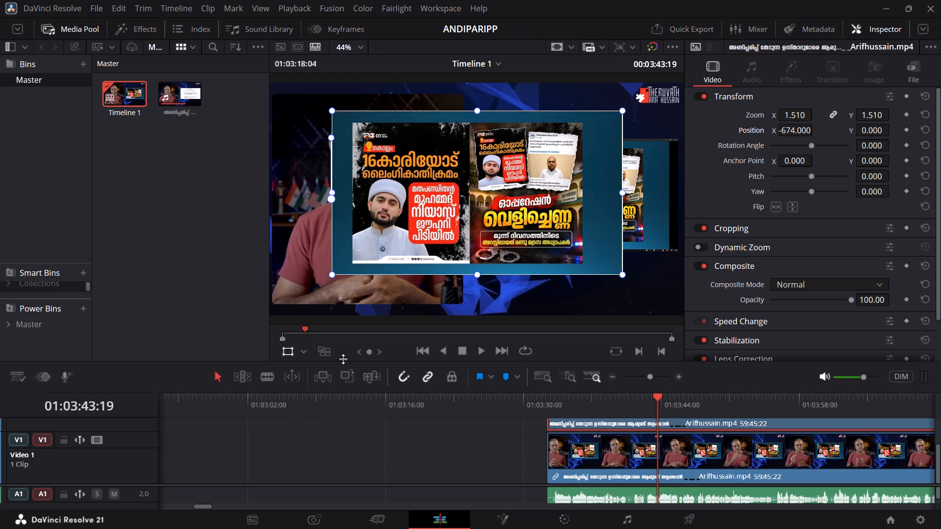
{"action": "key", "text": "space"}
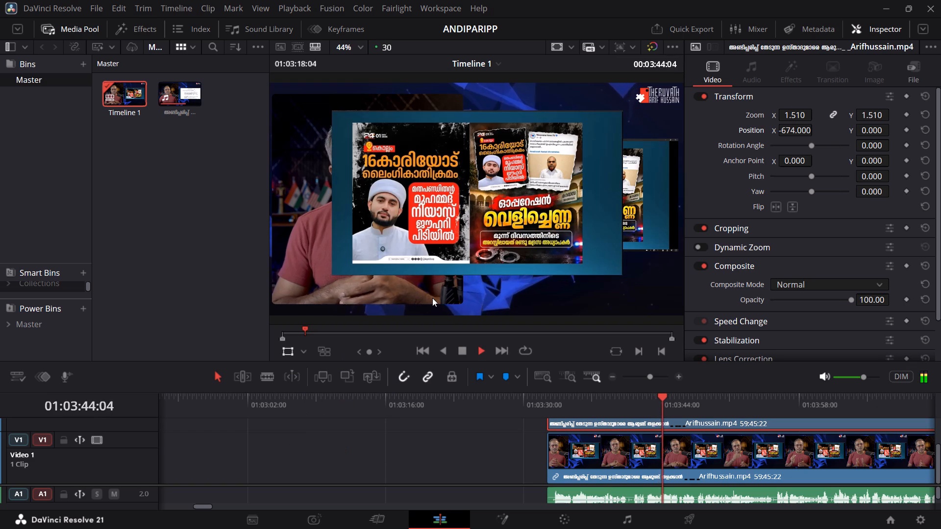
{"action": "key", "text": "space"}
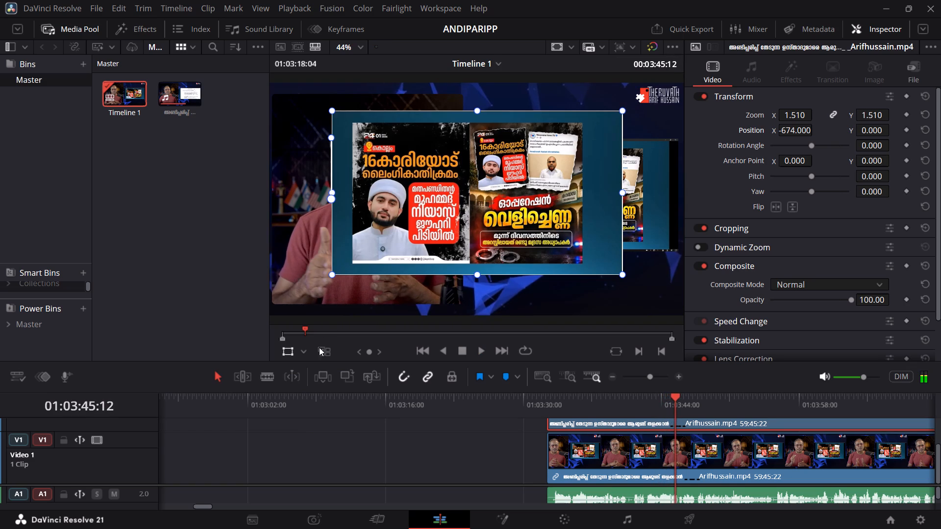
Fine-tune the top crop edge of the Video 2 layer, checking it in short playbacks up to 01:03:49:03.
{"action": "left_click", "coordinate": [309, 352]}
{"action": "left_click", "coordinate": [304, 352]}
{"action": "left_click", "coordinate": [317, 389]}
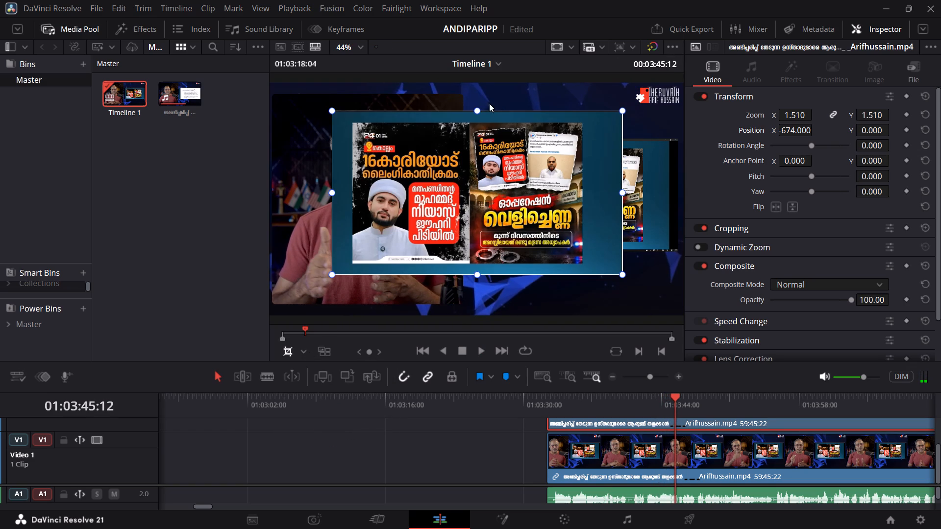
{"action": "left_click", "coordinate": [474, 112]}
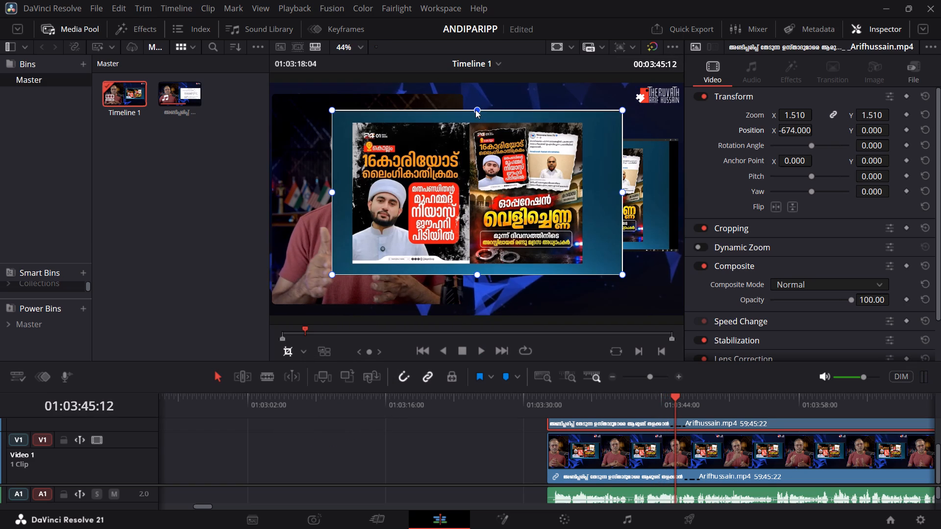
{"action": "key", "text": "space"}
{"action": "key", "text": "space"}
{"action": "left_click", "coordinate": [476, 110]}
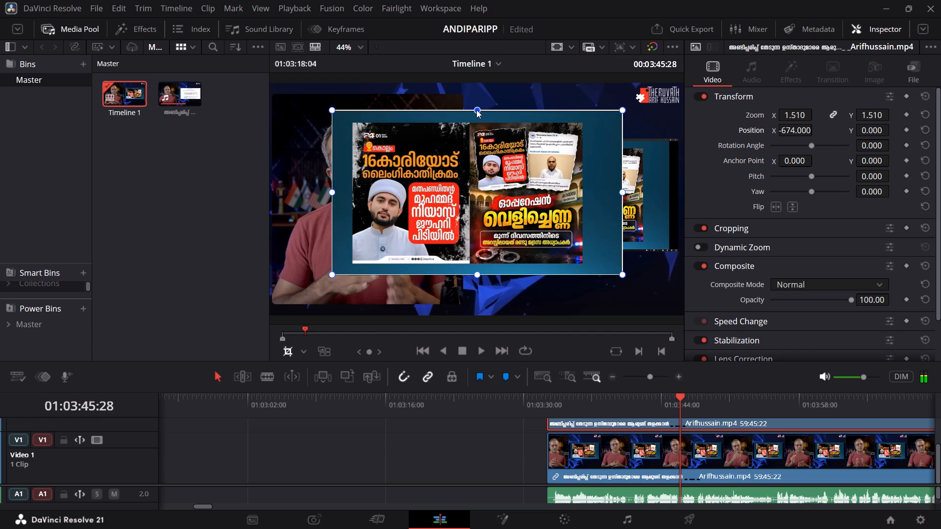
{"action": "key", "text": "space"}
{"action": "left_click", "coordinate": [477, 111]}
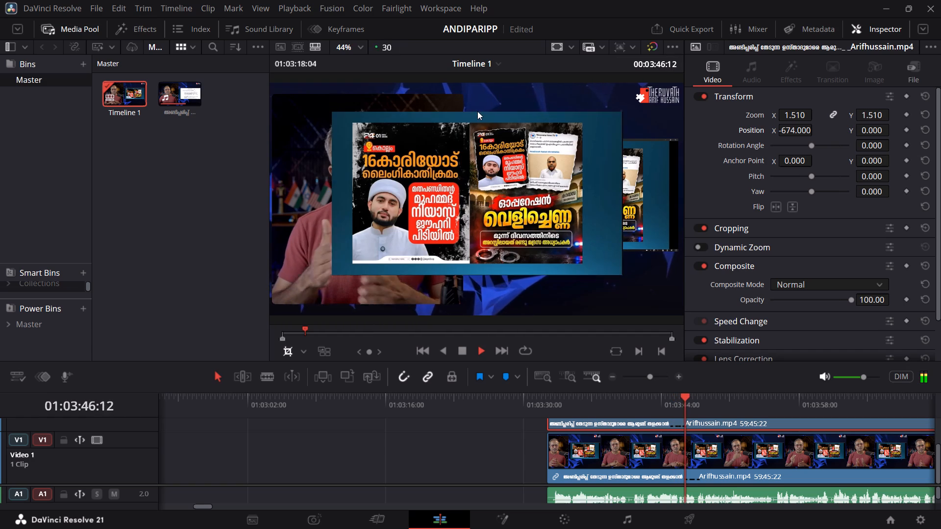
{"action": "key", "text": "space"}
{"action": "left_click", "coordinate": [477, 111]}
{"action": "key", "text": "space"}
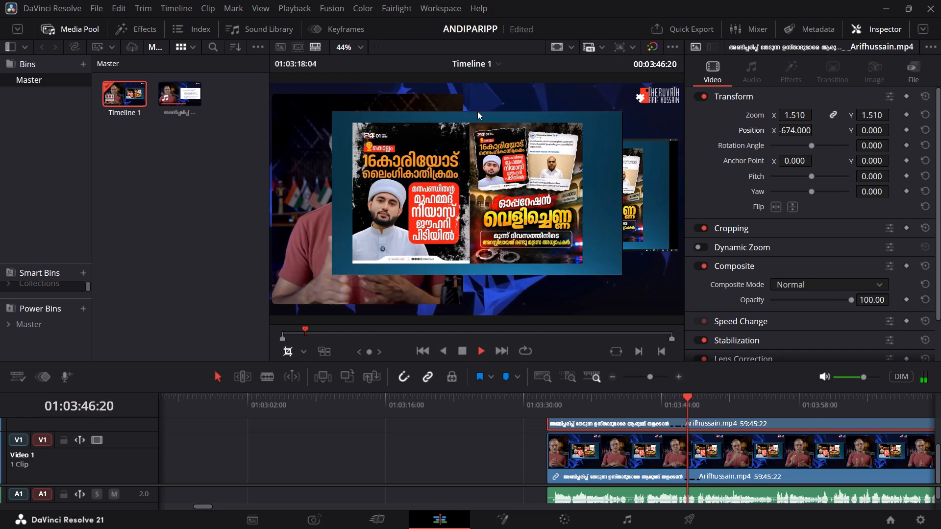
{"action": "key", "text": "space"}
{"action": "key", "text": "space"}
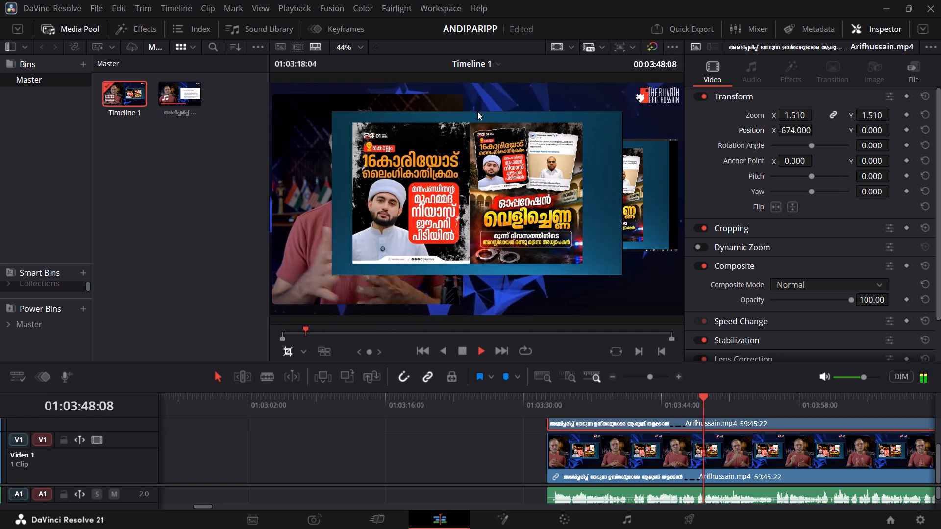
{"action": "key", "text": "space"}
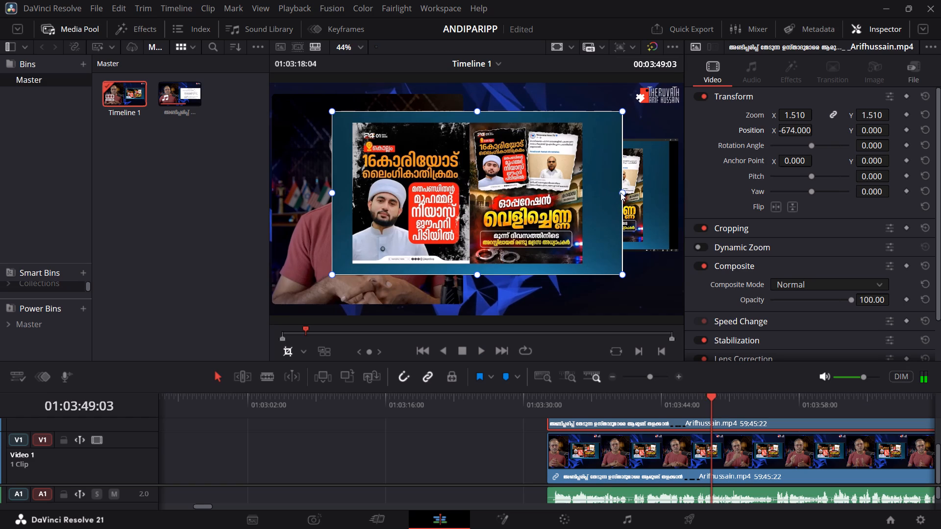
Fine-tune the right crop edge of the Video 2 layer, checking it in short playbacks up to 01:03:51:19.
{"action": "left_click", "coordinate": [621, 193]}
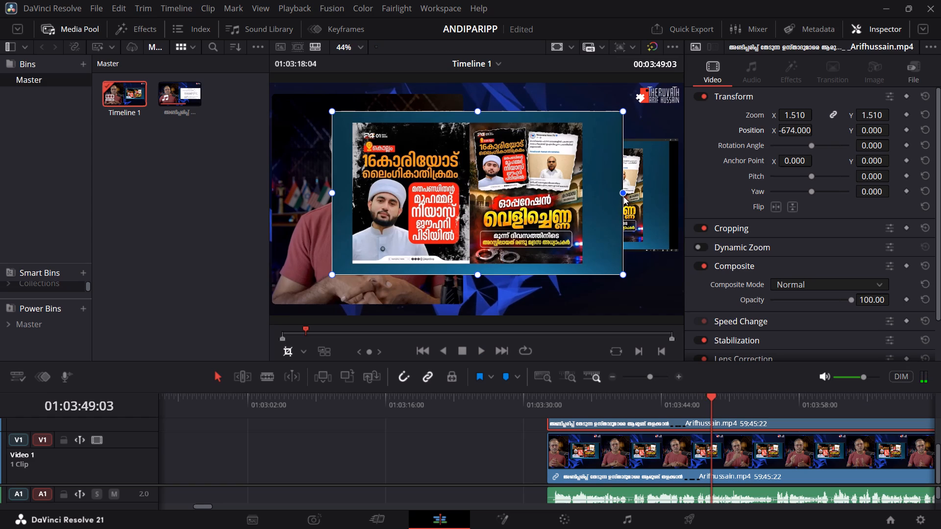
{"action": "key", "text": "space"}
{"action": "key", "text": "space"}
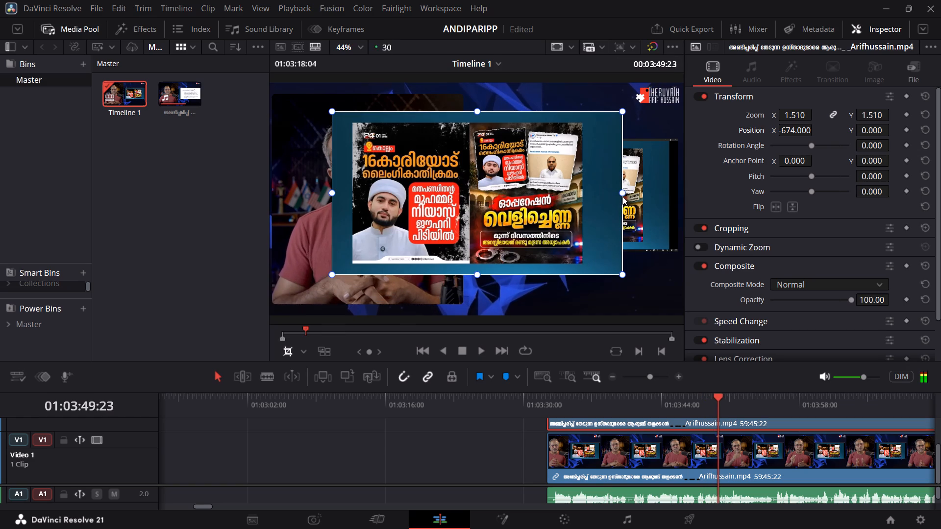
{"action": "left_click", "coordinate": [622, 196]}
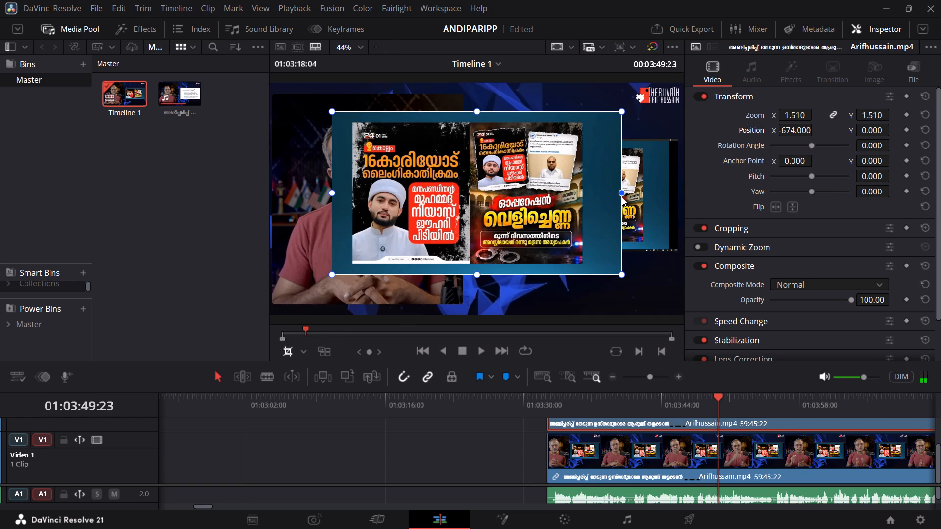
{"action": "key", "text": "space"}
{"action": "key", "text": "space"}
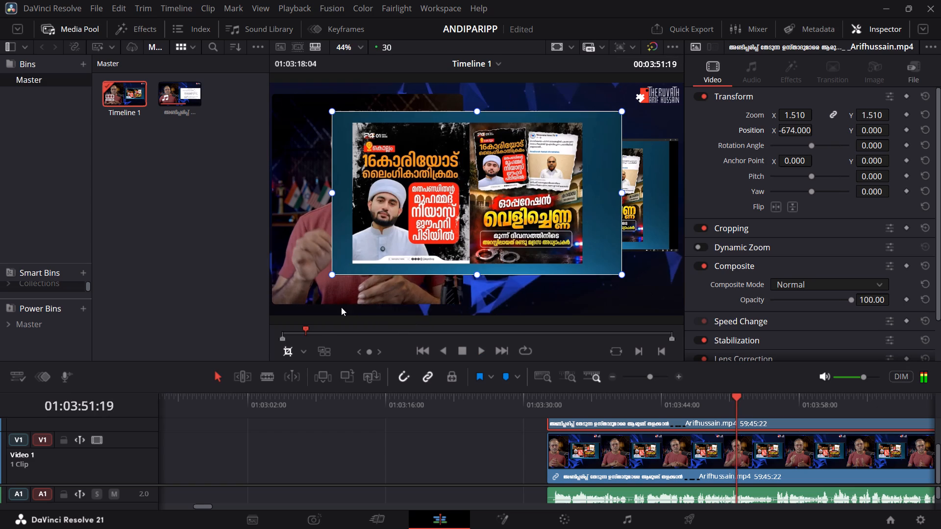
Switch the viewer overlay to Transform, reduce the Video 2 layer's zoom to 1.090 and move it to position X -107.225 over the original slide.
{"action": "left_click", "coordinate": [302, 351]}
{"action": "left_click", "coordinate": [321, 368]}
{"action": "left_click_drag", "start_coordinate": [469, 193], "coordinate": [500, 188]}
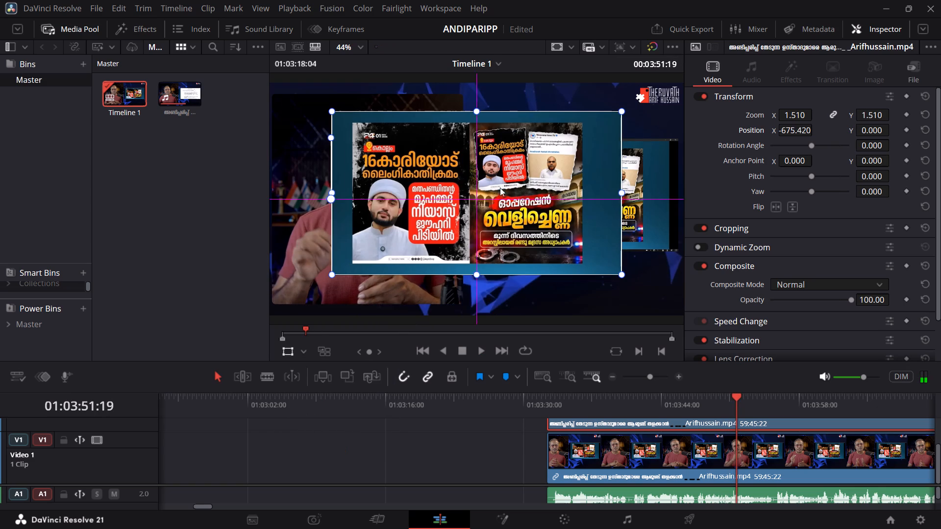
{"action": "left_click_drag", "start_coordinate": [500, 188], "coordinate": [508, 188]}
{"action": "left_click_drag", "start_coordinate": [800, 112], "coordinate": [777, 122]}
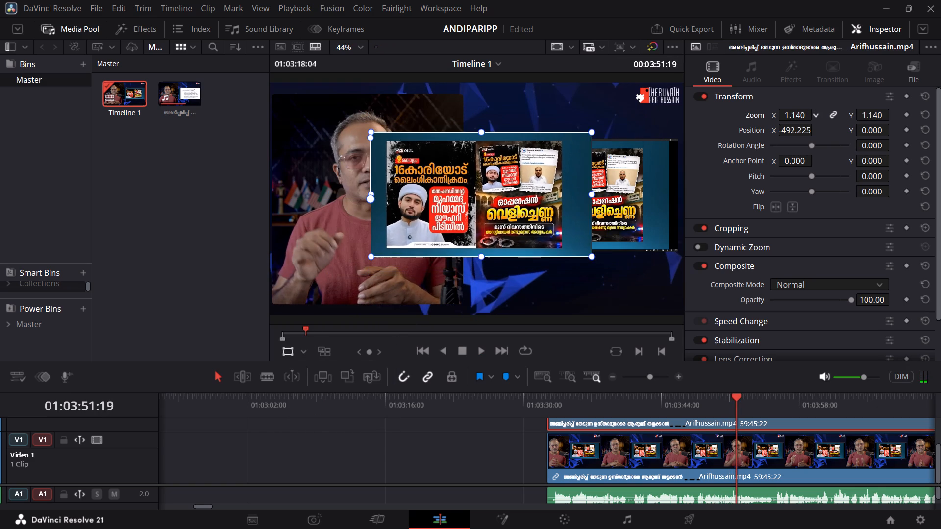
{"action": "left_click_drag", "start_coordinate": [777, 122], "coordinate": [780, 122]}
{"action": "left_click_drag", "start_coordinate": [795, 132], "coordinate": [814, 130]}
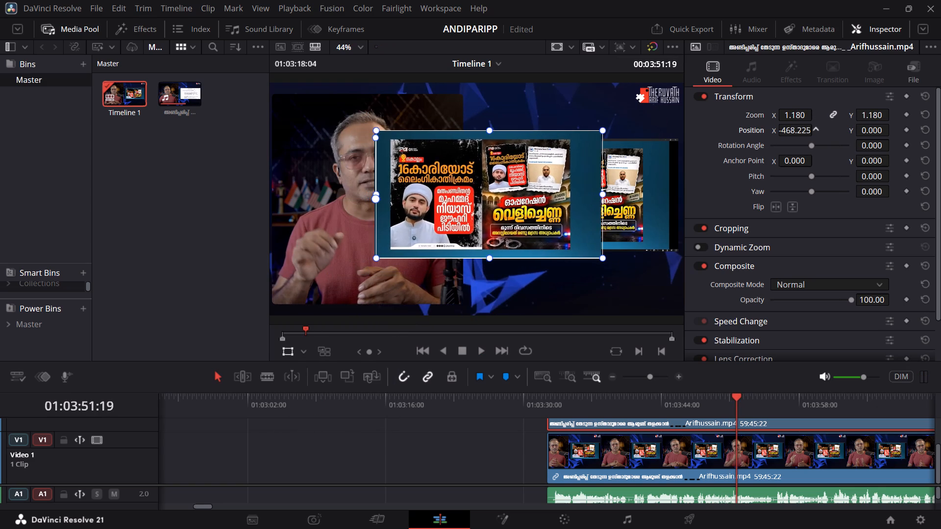
{"action": "left_click_drag", "start_coordinate": [814, 130], "coordinate": [569, 251]}
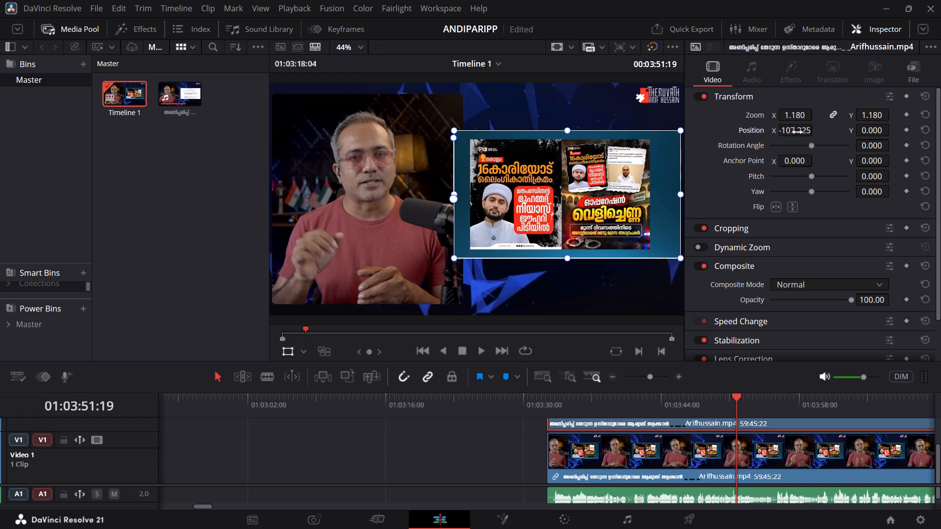
{"action": "left_click", "coordinate": [799, 114]}
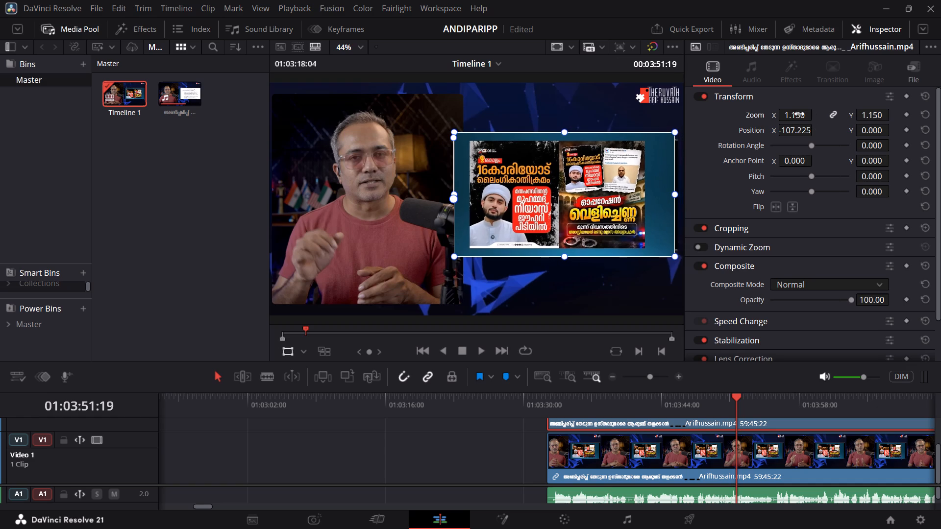
{"action": "left_click", "coordinate": [800, 118]}
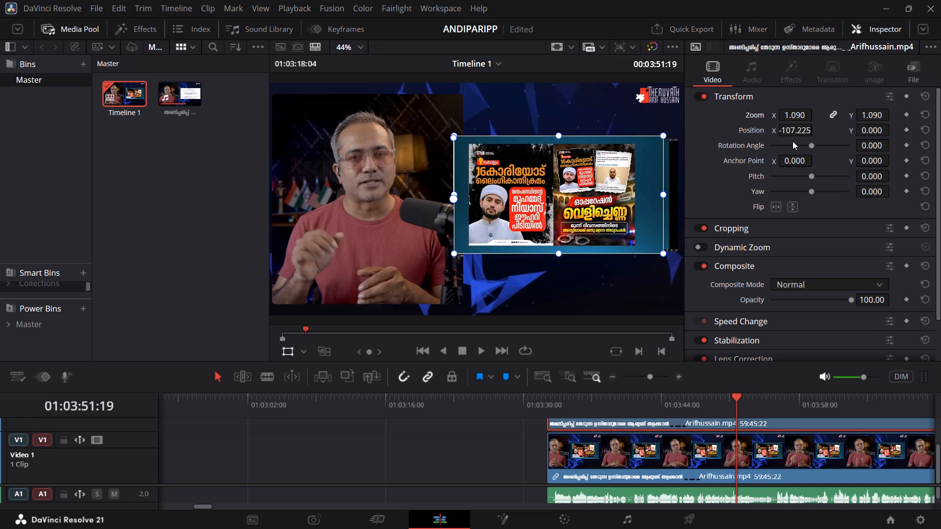
Fine-tune the Video 2 layer to zoom 1.110 and position X -47.225 over the original slide, checking it in short playbacks.
{"action": "left_click_drag", "start_coordinate": [795, 133], "coordinate": [838, 125]}
{"action": "key", "text": "space"}
{"action": "key", "text": "space"}
{"action": "left_click", "coordinate": [796, 116]}
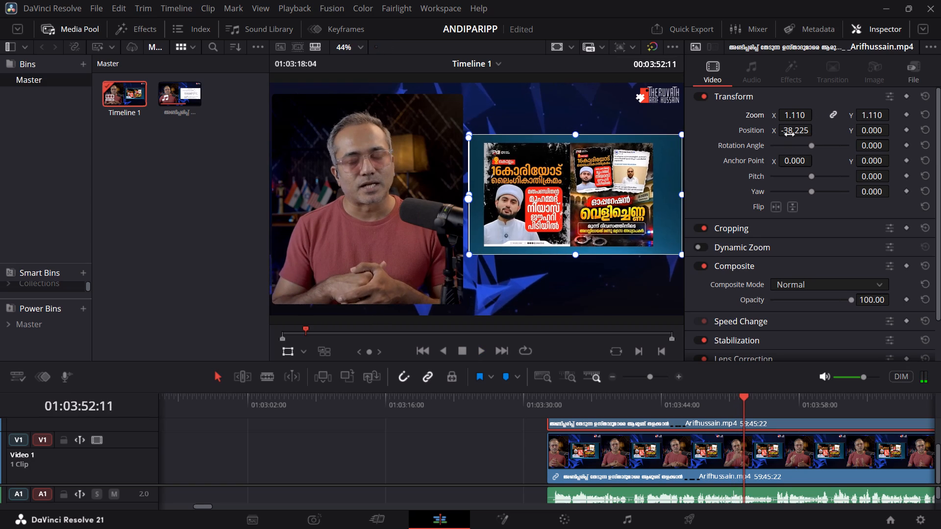
{"action": "left_click_drag", "start_coordinate": [791, 133], "coordinate": [784, 134]}
{"action": "key", "text": "space"}
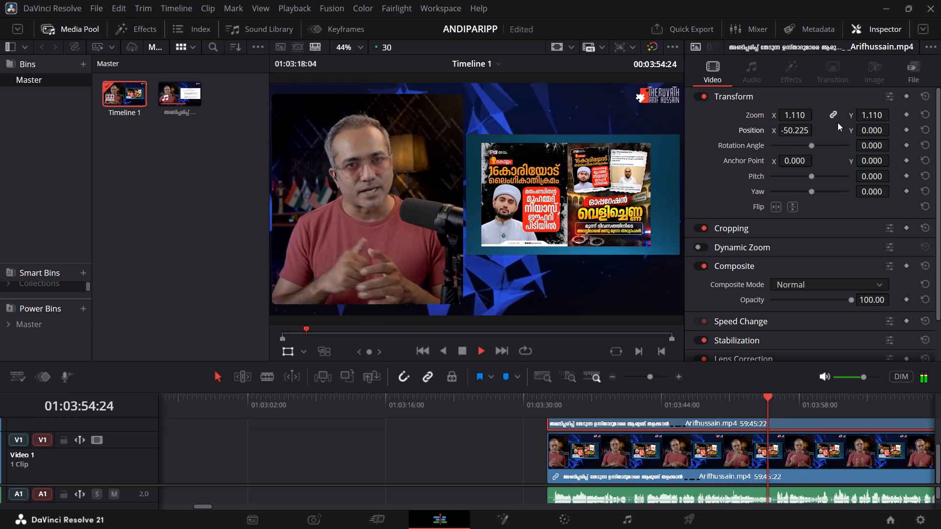
{"action": "key", "text": "space"}
{"action": "left_click", "coordinate": [802, 128]}
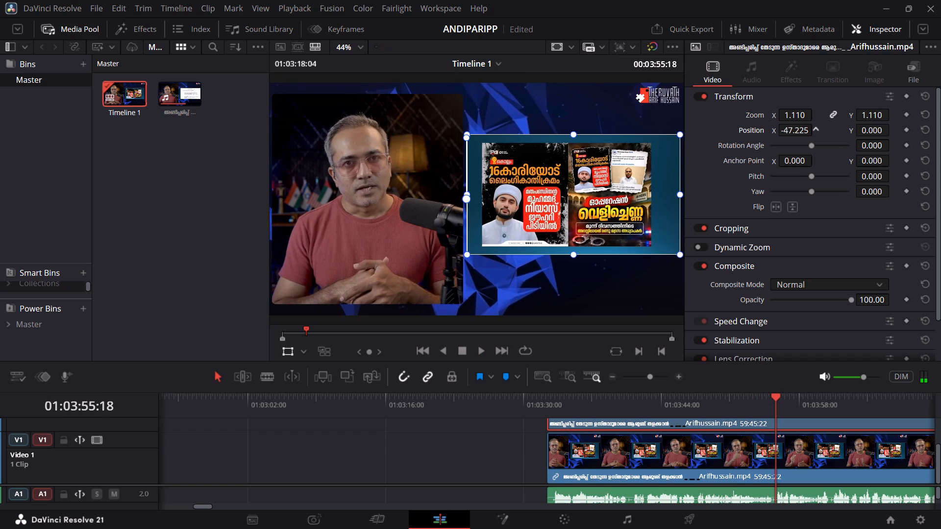
{"action": "key", "text": "space"}
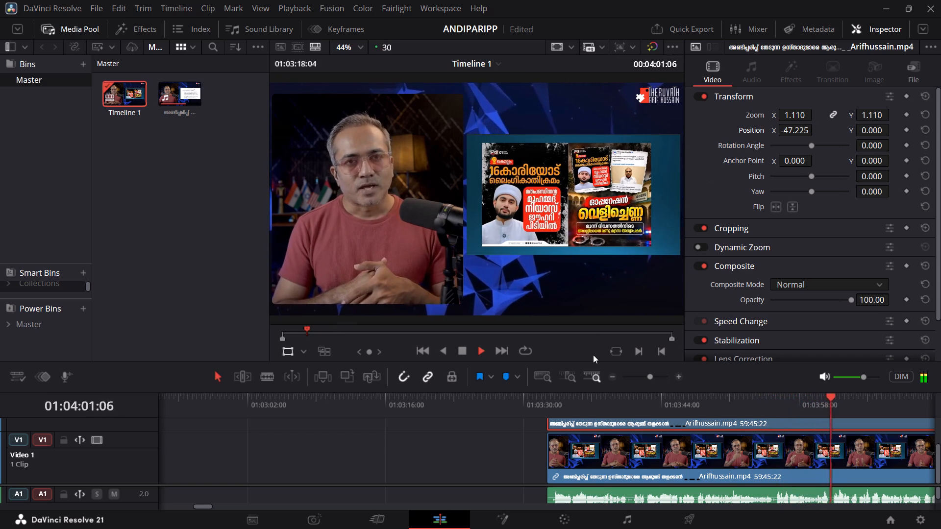
Enlarge the timeline area so that the Video 2, Video 1 and Audio 1 tracks show at full height.
{"action": "left_click_drag", "start_coordinate": [591, 363], "coordinate": [606, 285]}
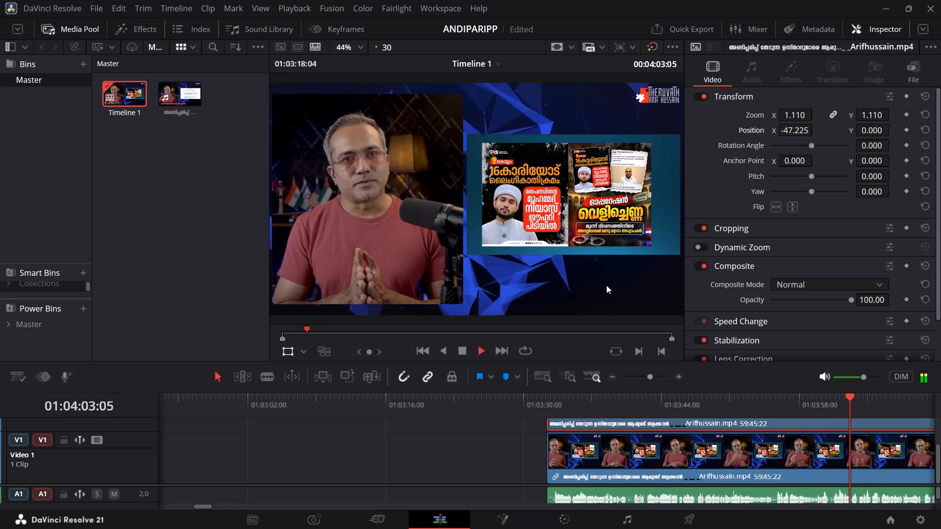
{"action": "left_click_drag", "start_coordinate": [606, 285], "coordinate": [607, 284]}
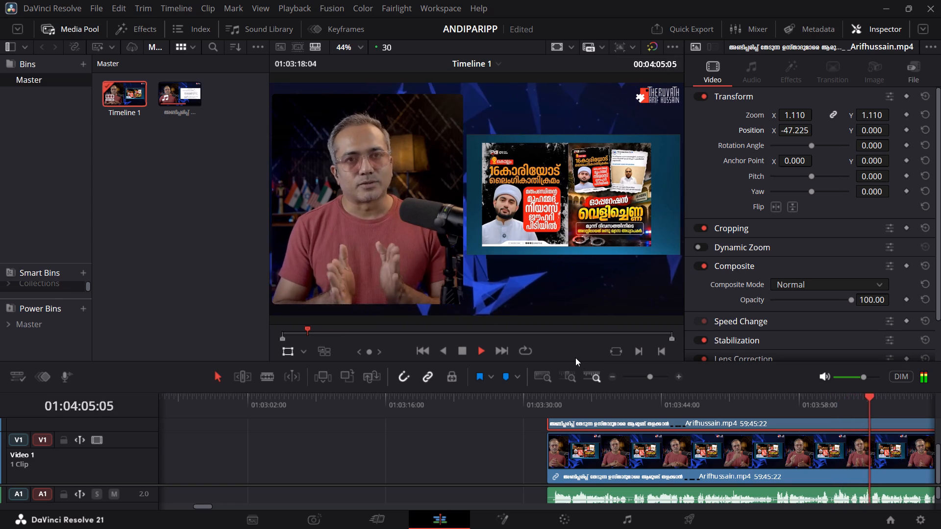
{"action": "left_click_drag", "start_coordinate": [575, 361], "coordinate": [597, 266]}
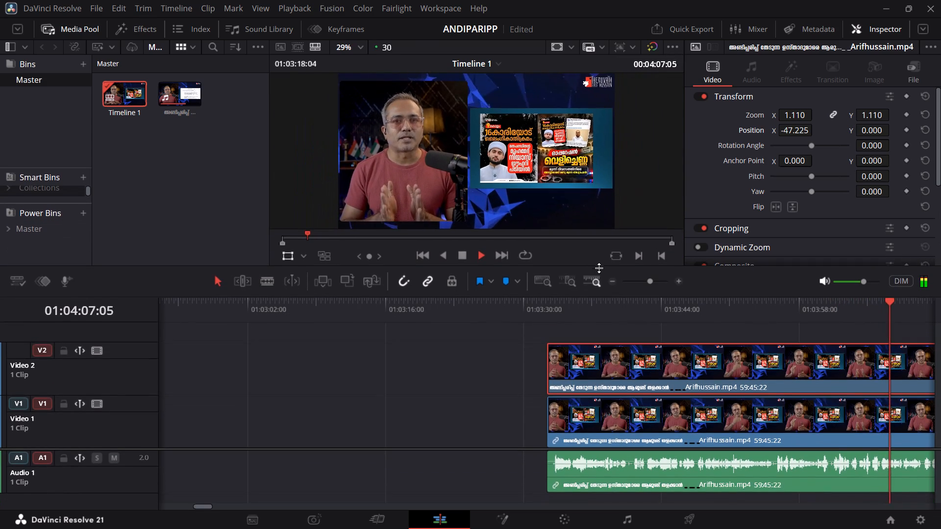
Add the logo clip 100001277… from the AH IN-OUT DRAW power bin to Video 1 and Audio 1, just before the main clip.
{"action": "left_click", "coordinate": [41, 230]}
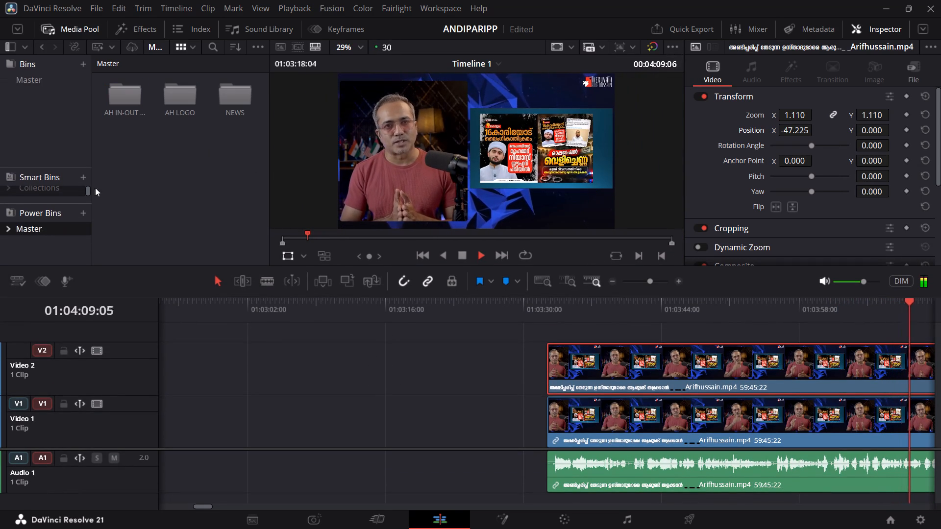
{"action": "double_click", "coordinate": [127, 97]}
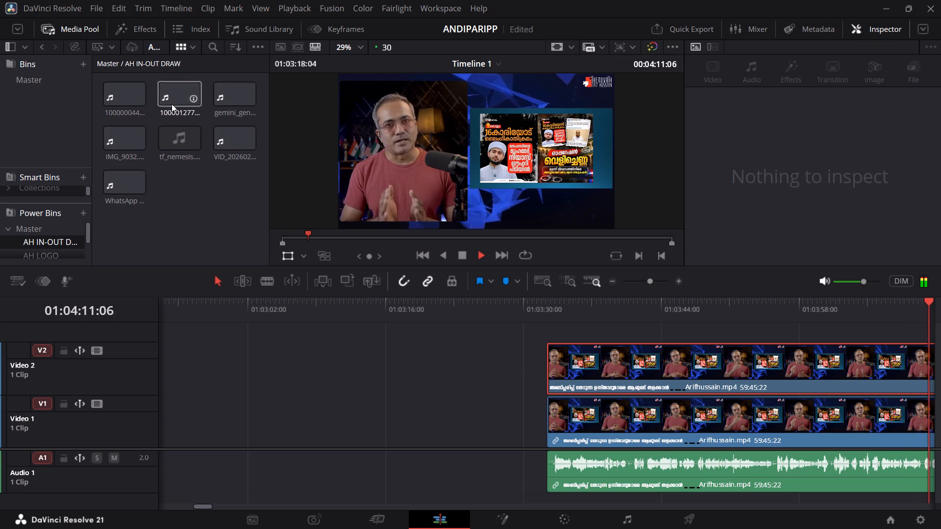
{"action": "left_click", "coordinate": [128, 101]}
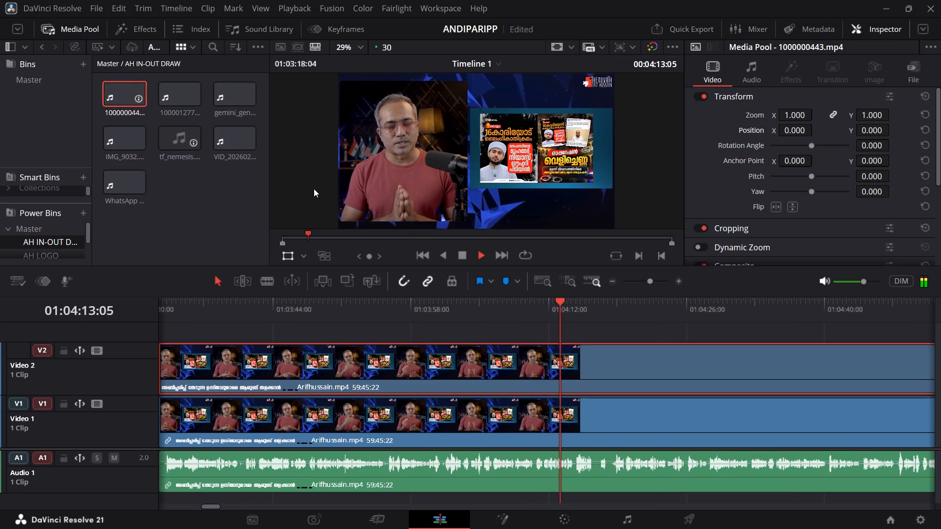
{"action": "key", "text": "space"}
{"action": "left_click", "coordinate": [427, 250]}
{"action": "left_click", "coordinate": [427, 250]}
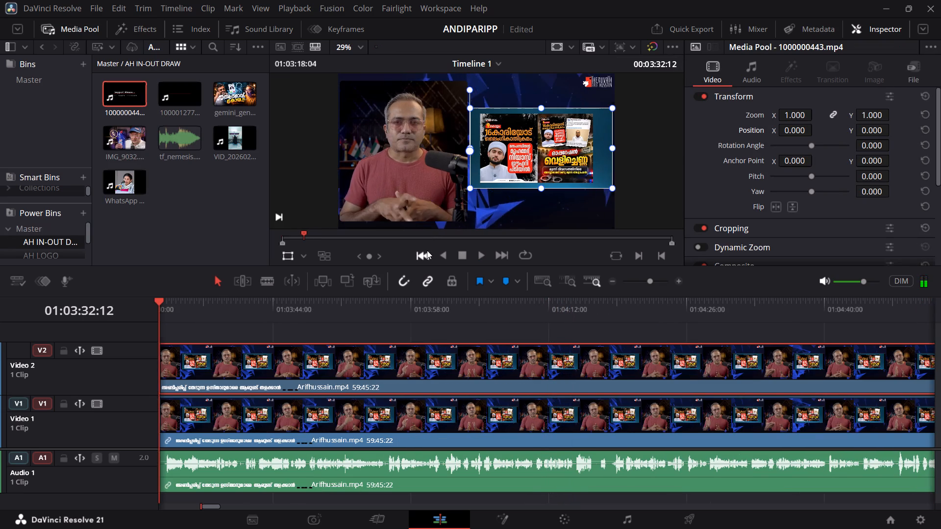
{"action": "left_click", "coordinate": [492, 255]}
{"action": "left_click", "coordinate": [501, 252]}
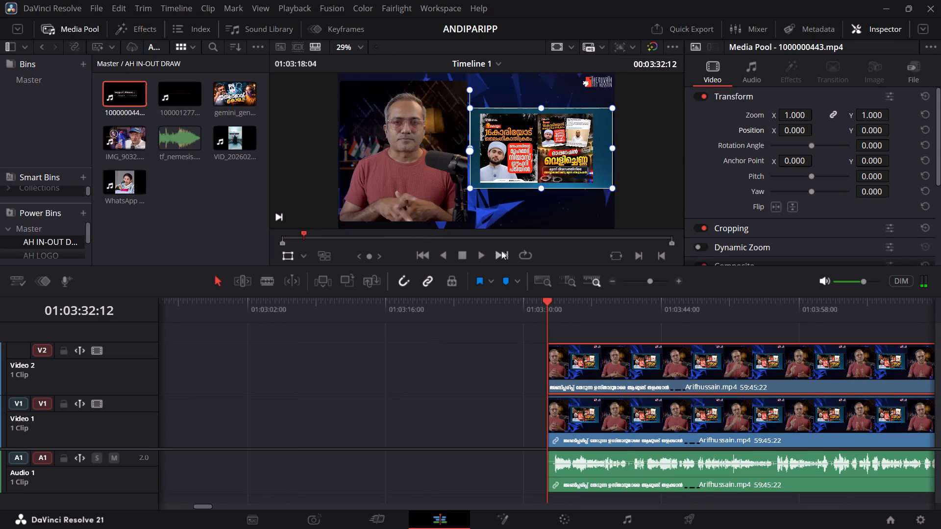
{"action": "left_click_drag", "start_coordinate": [173, 96], "coordinate": [460, 446]}
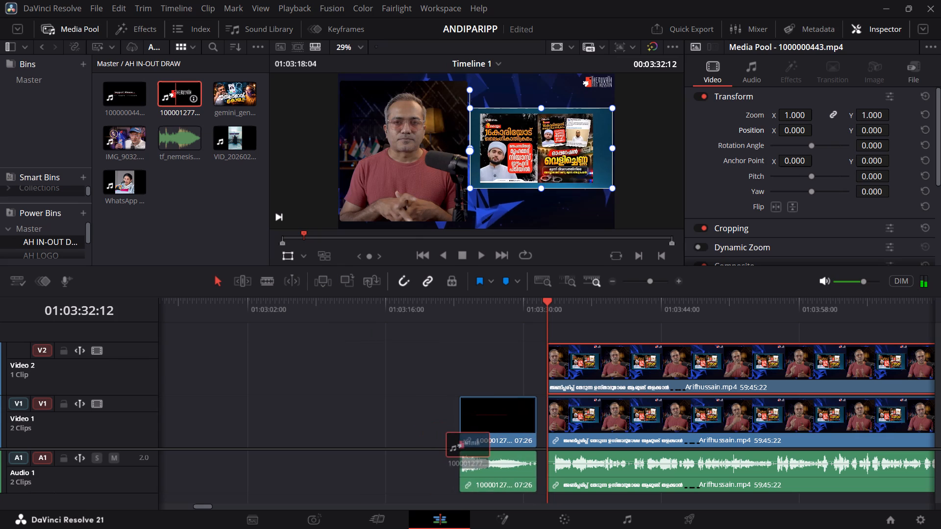
{"action": "left_click_drag", "start_coordinate": [460, 446], "coordinate": [465, 447]}
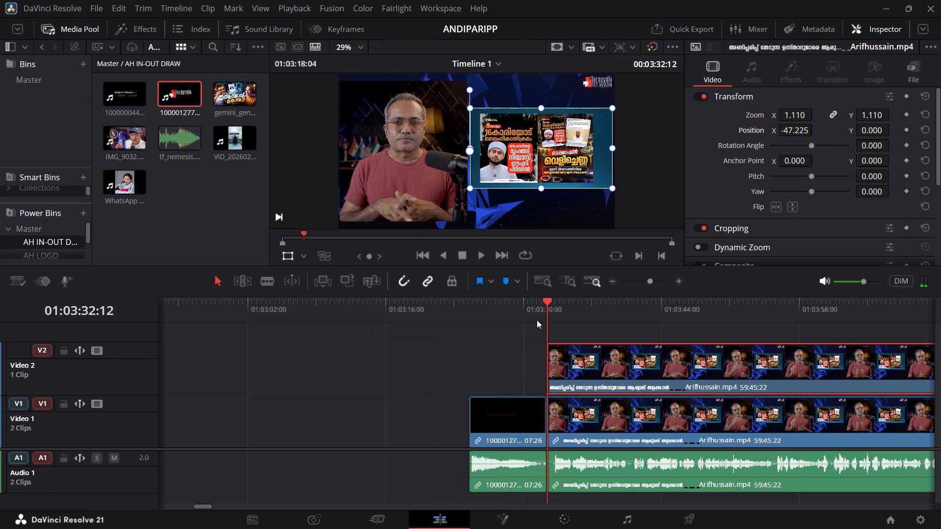
Play the layered picture full screen from just before 01:03:58:00 to check the slide overlay.
{"action": "left_click", "coordinate": [785, 307]}
{"action": "key", "text": "space"}
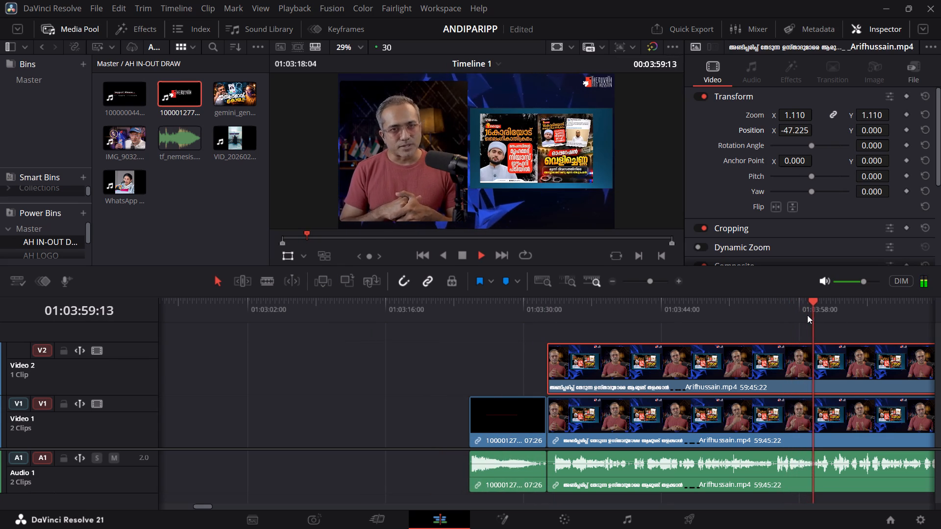
{"action": "key", "text": "ctrl+f"}
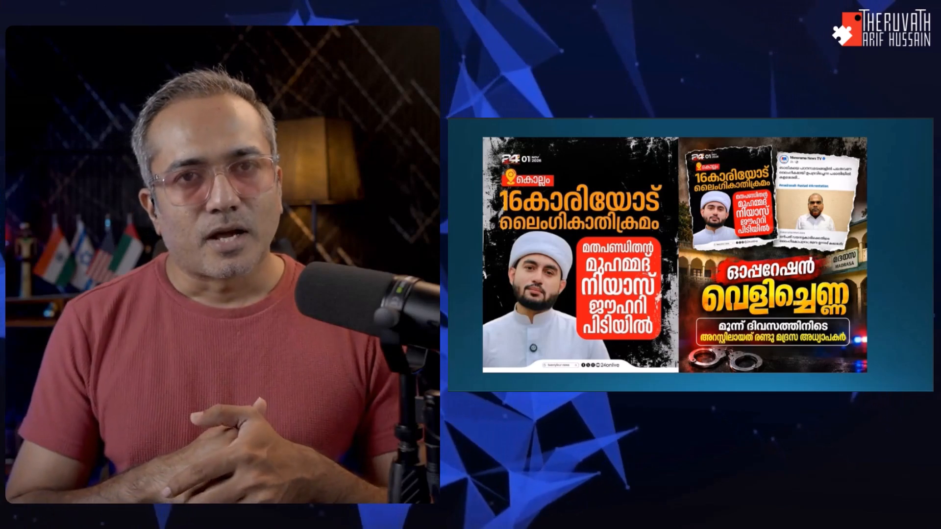
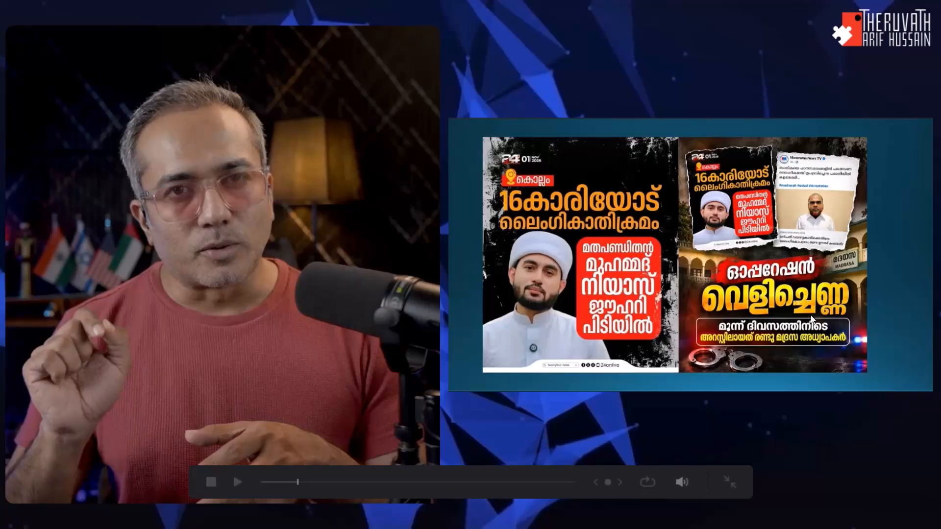
Stop the full-screen playback and return to the normal editing view.
{"action": "left_click", "coordinate": [827, 316]}
{"action": "left_click", "coordinate": [737, 485]}
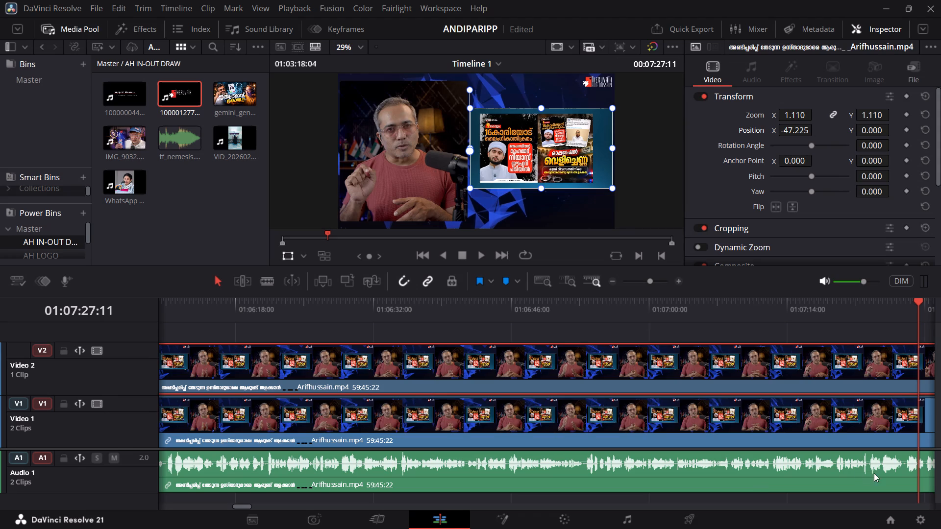
Switch to the Windows Bluetooth settings, connect the CB-Hawk headset, and return to the DaVinci Resolve timeline.
{"action": "left_click", "coordinate": [847, 515]}
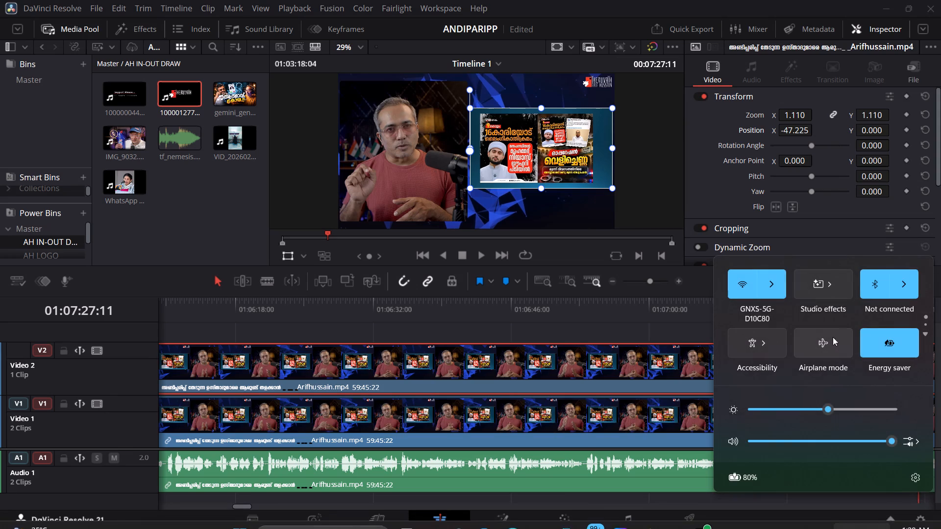
{"action": "left_click", "coordinate": [906, 289]}
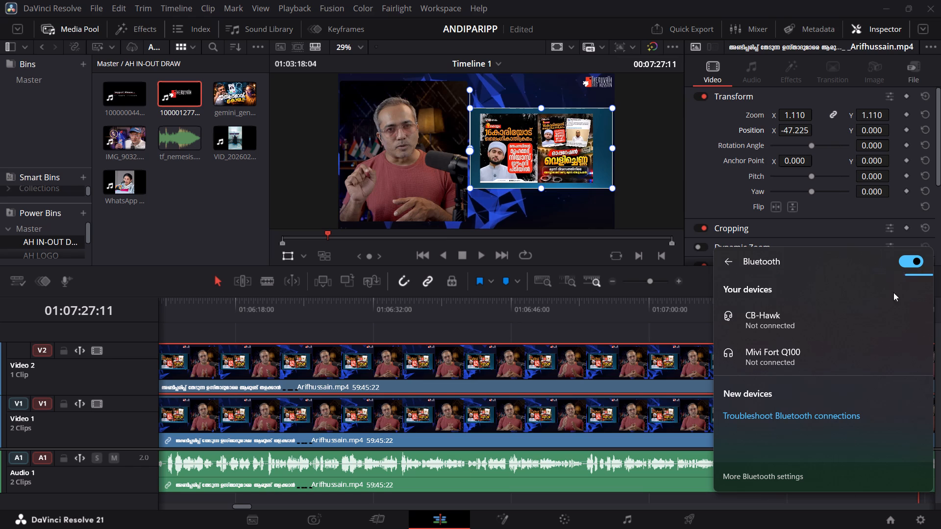
{"action": "left_click", "coordinate": [821, 304]}
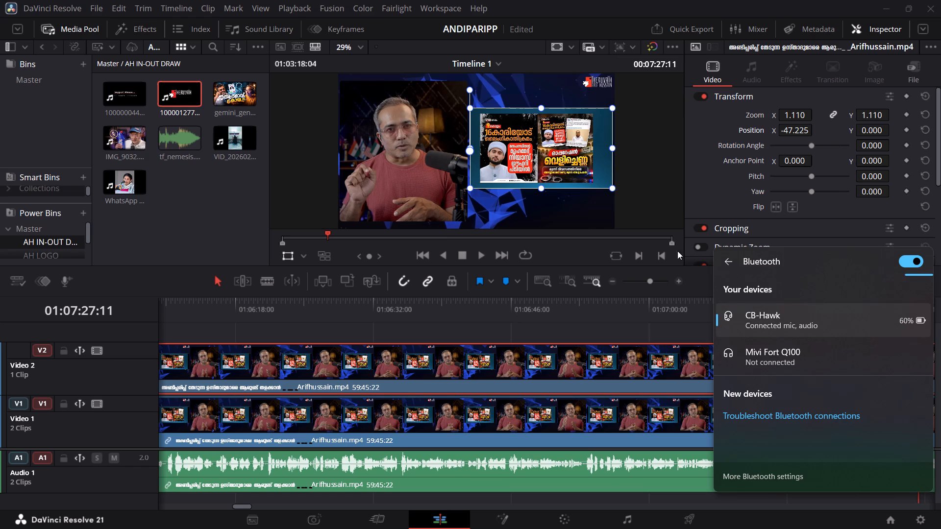
{"action": "left_click", "coordinate": [655, 191]}
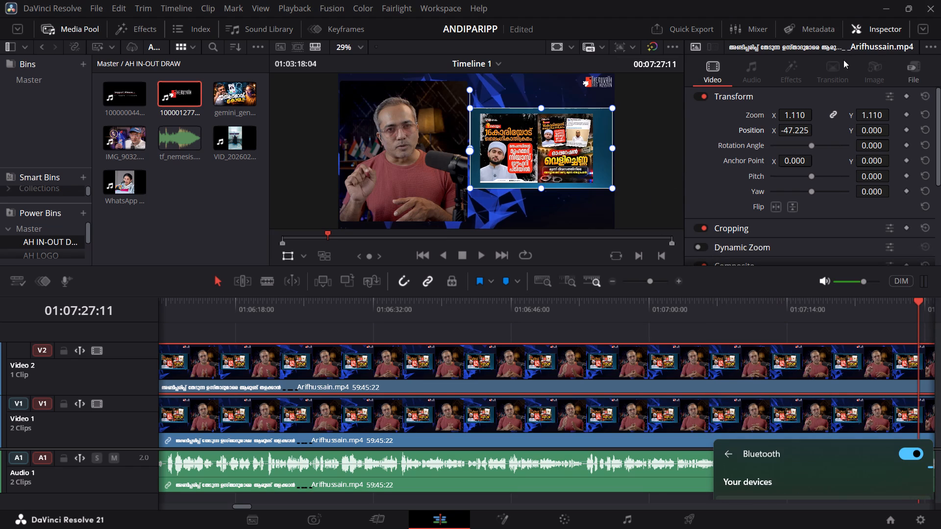
Play the layered timeline from 01:07:27:11 to check its picture and sound.
{"action": "key", "text": "space"}
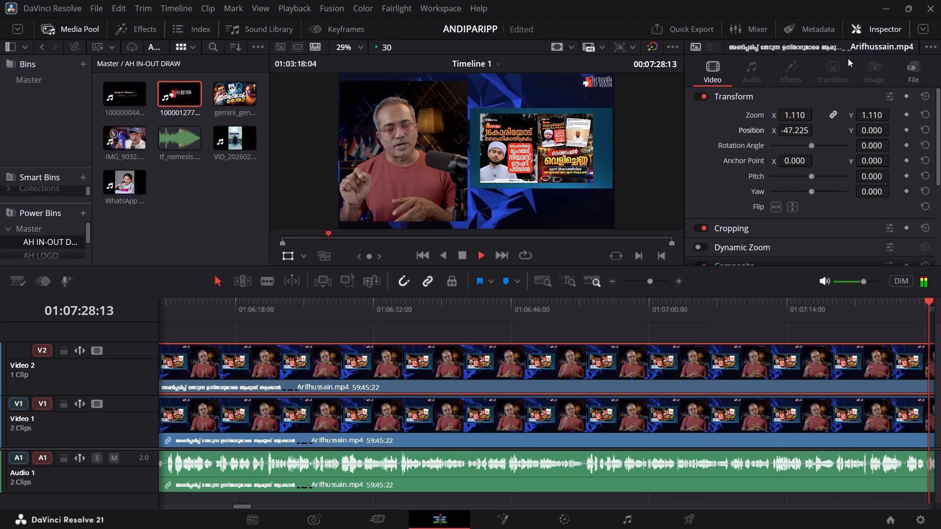
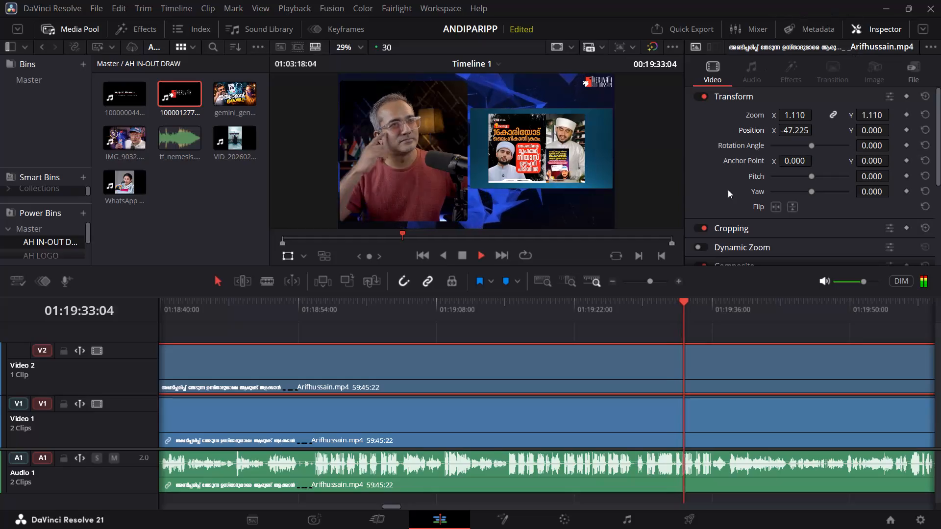
Find the start of the highlight passage and split the clips on all tracks at 01:19:15:09.
{"action": "left_click", "coordinate": [535, 304]}
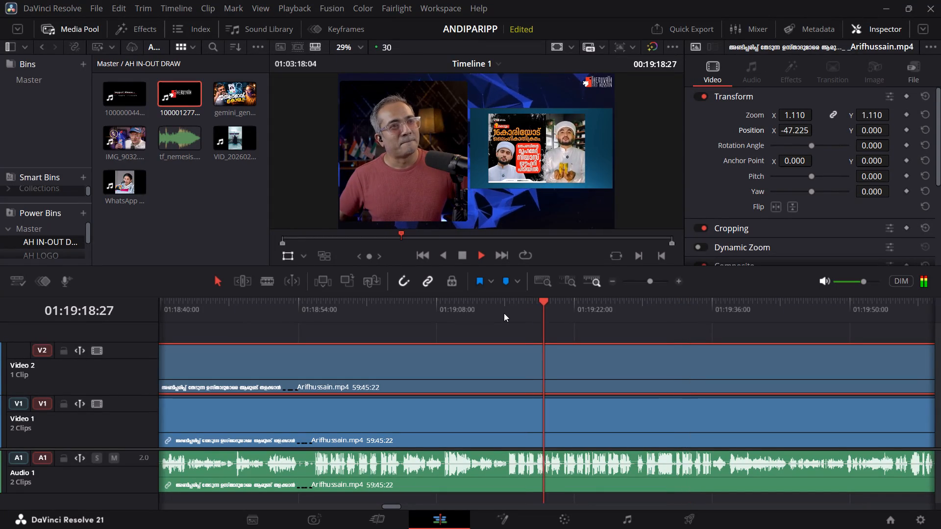
{"action": "left_click", "coordinate": [478, 316]}
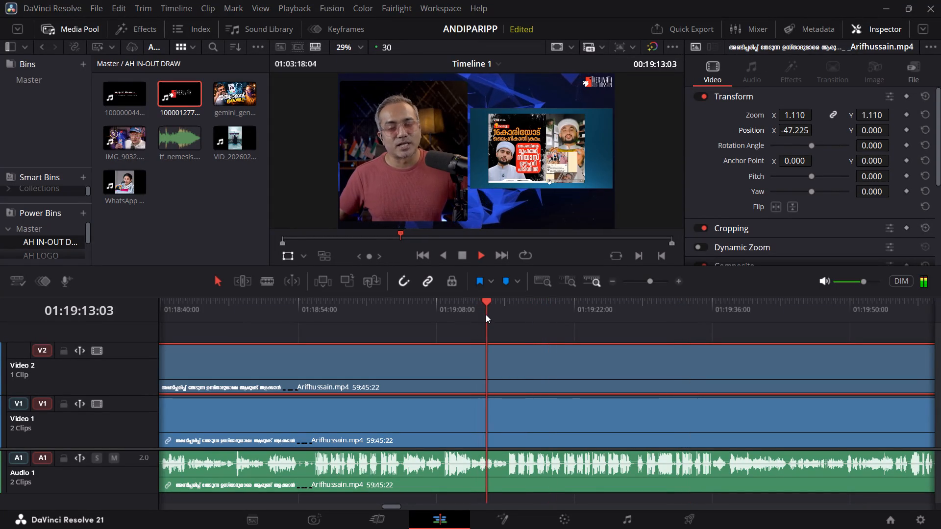
{"action": "left_click", "coordinate": [658, 283]}
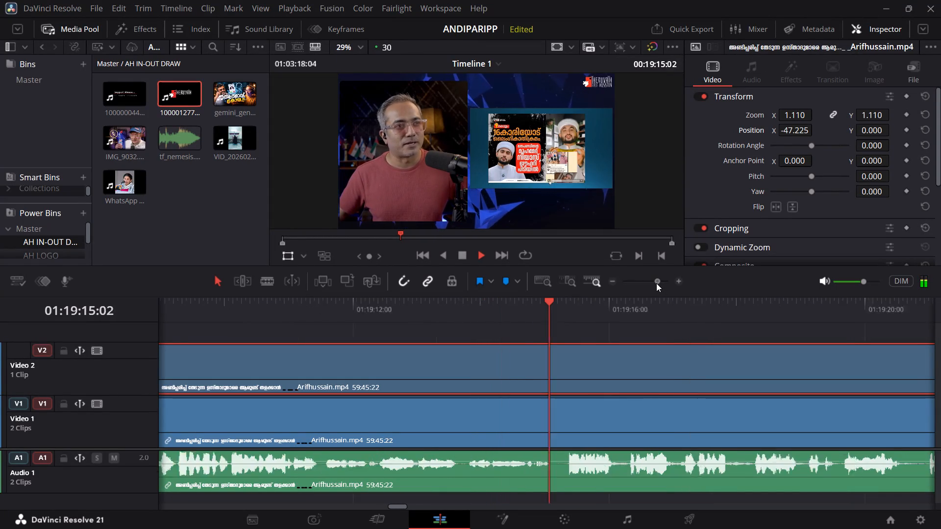
{"action": "left_click", "coordinate": [530, 304]}
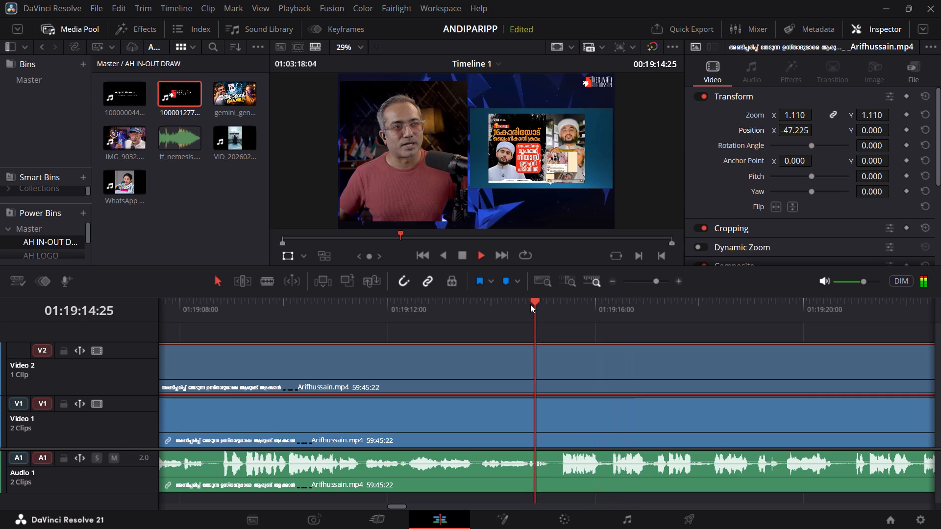
{"action": "key", "text": "space"}
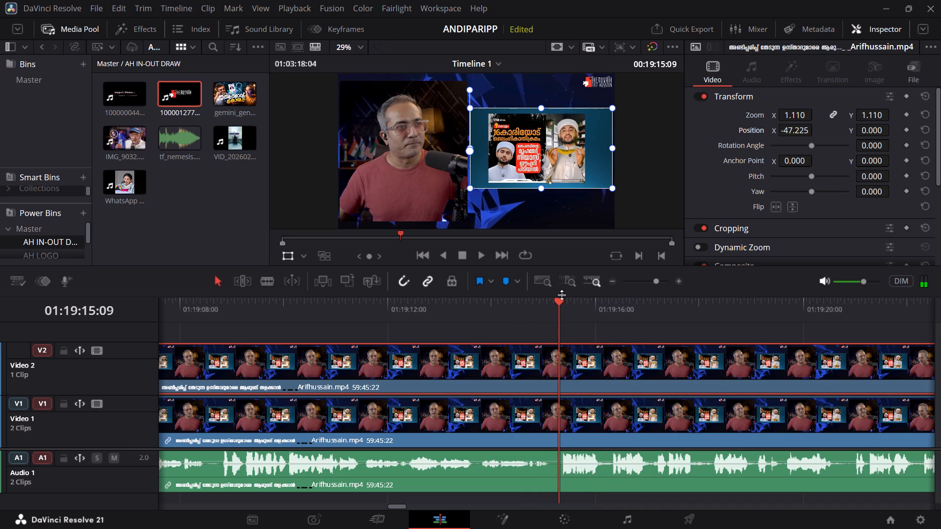
{"action": "key", "text": "ctrl+b"}
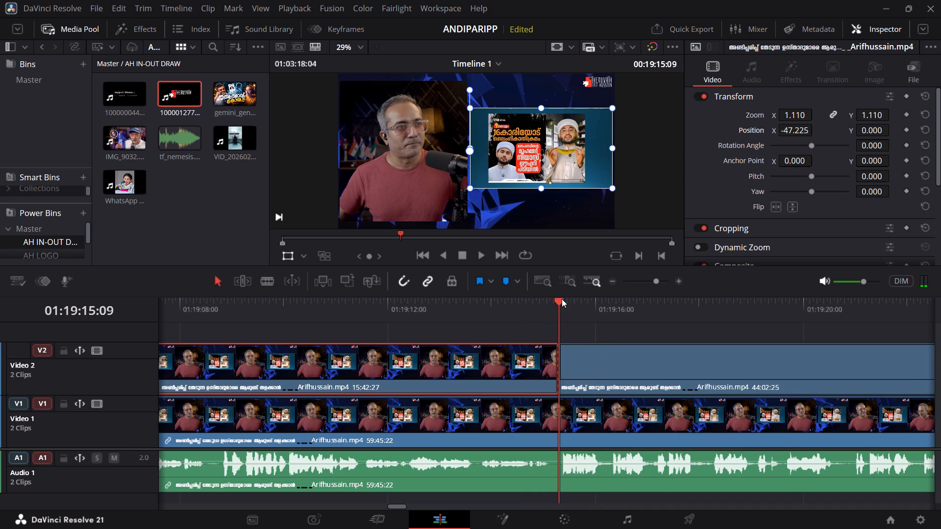
{"action": "key", "text": "ctrl+b"}
Play on to the end of the passage and split all tracks at 01:19:20:25, isolating a 05:16 segment.
{"action": "key", "text": "space"}
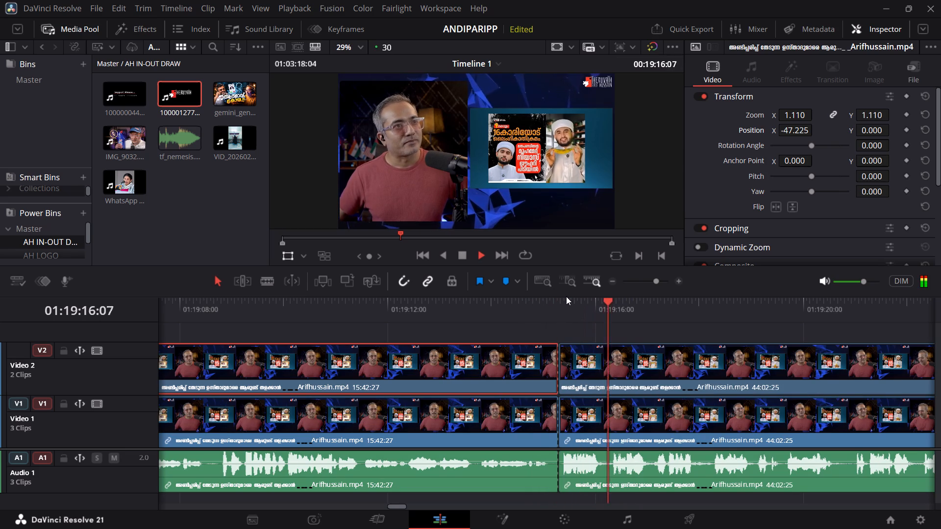
{"action": "left_click", "coordinate": [649, 279]}
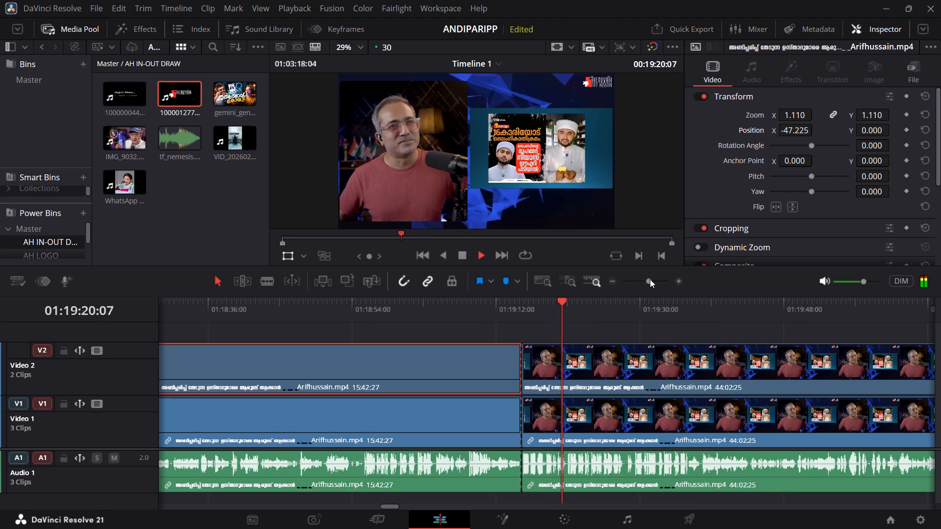
{"action": "left_click", "coordinate": [652, 280]}
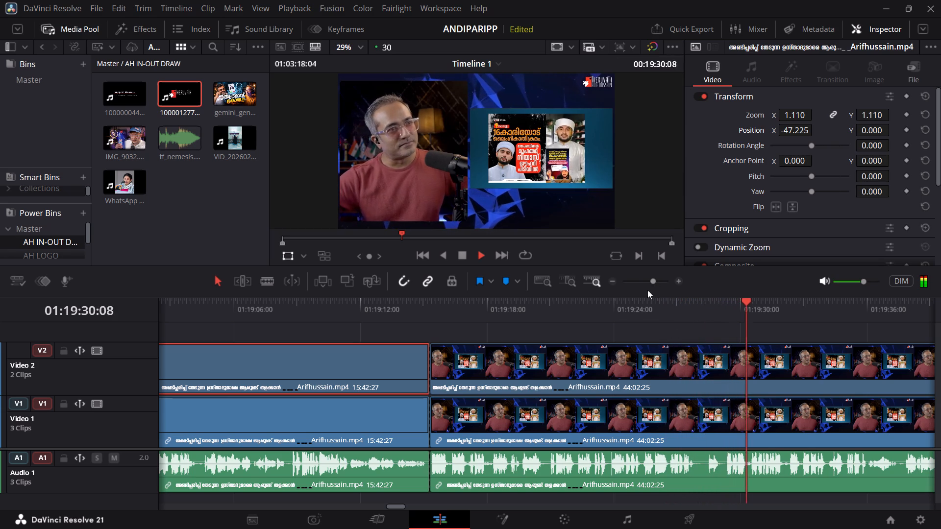
{"action": "left_click", "coordinate": [611, 301]}
{"action": "left_click", "coordinate": [585, 309]}
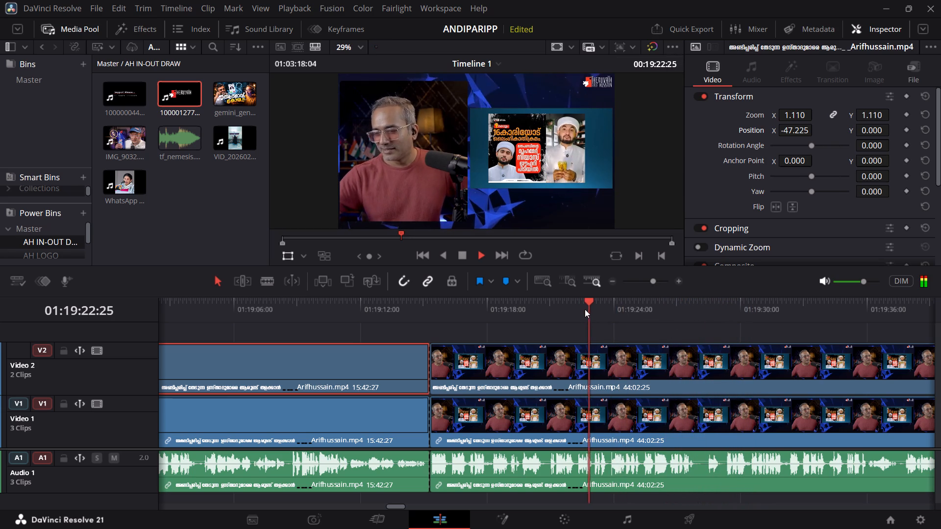
{"action": "left_click", "coordinate": [552, 308]}
{"action": "left_click", "coordinate": [490, 305]}
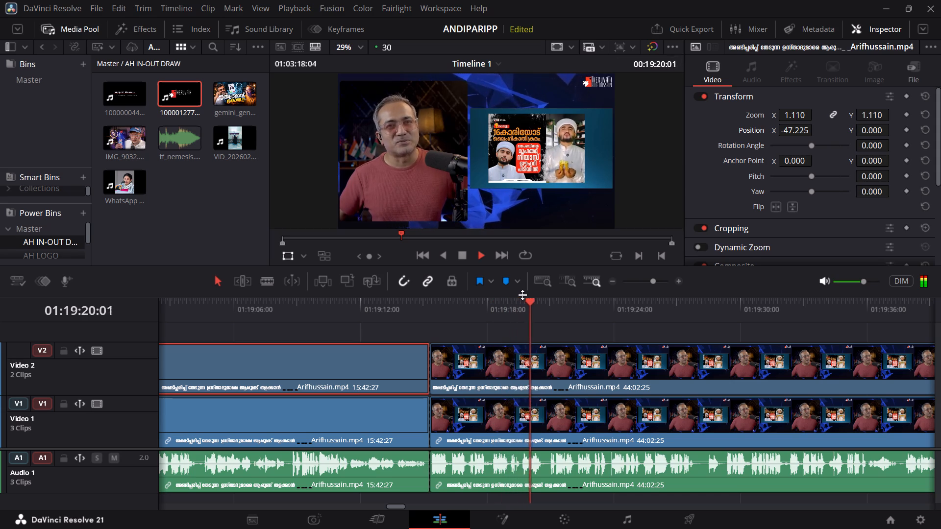
{"action": "key", "text": "space"}
{"action": "key", "text": "space"}
{"action": "key", "text": "space"}
{"action": "key", "text": "space"}
{"action": "key", "text": "space"}
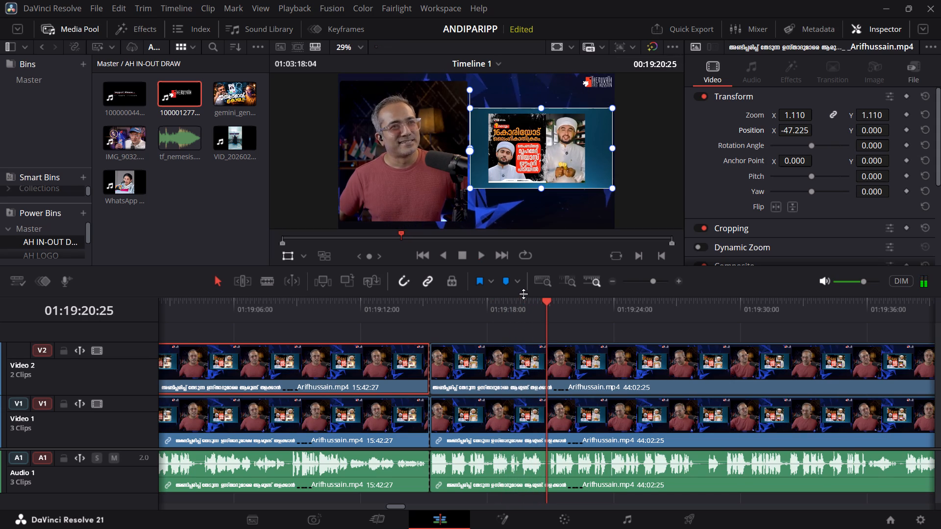
{"action": "key", "text": "ctrl+b"}
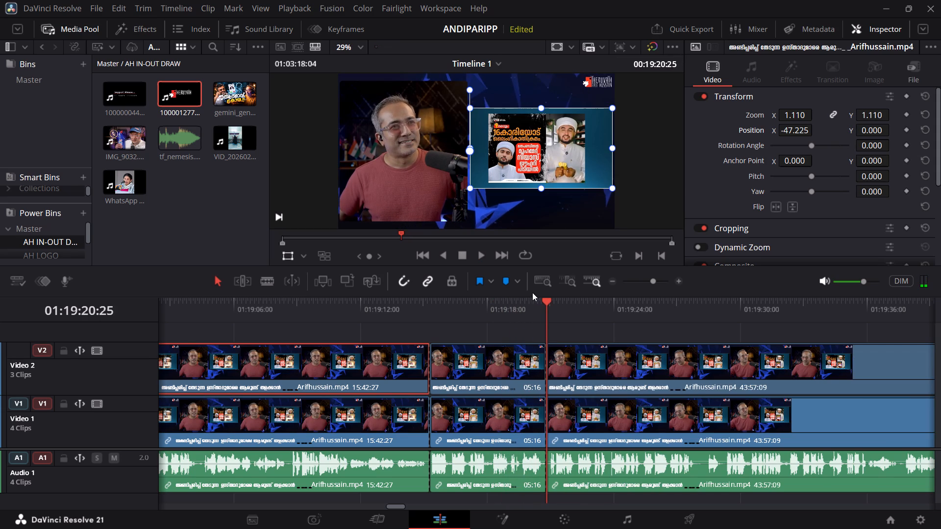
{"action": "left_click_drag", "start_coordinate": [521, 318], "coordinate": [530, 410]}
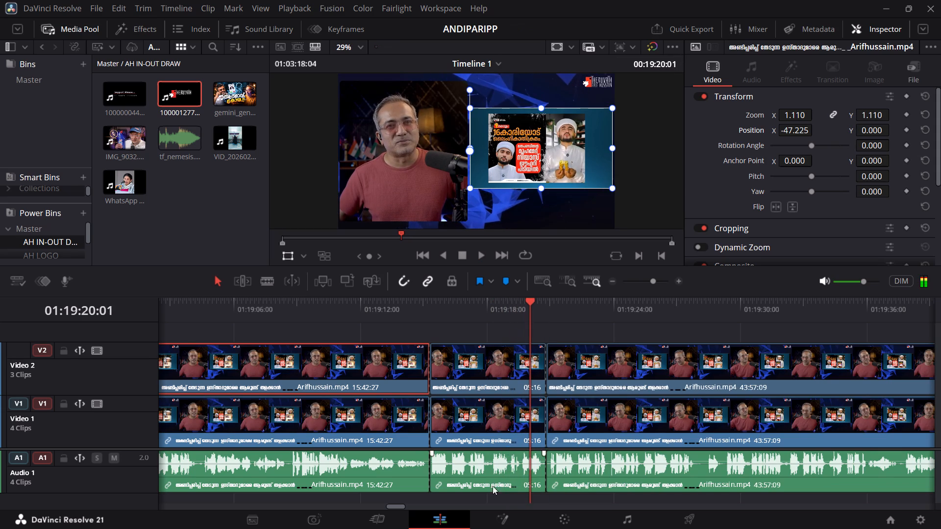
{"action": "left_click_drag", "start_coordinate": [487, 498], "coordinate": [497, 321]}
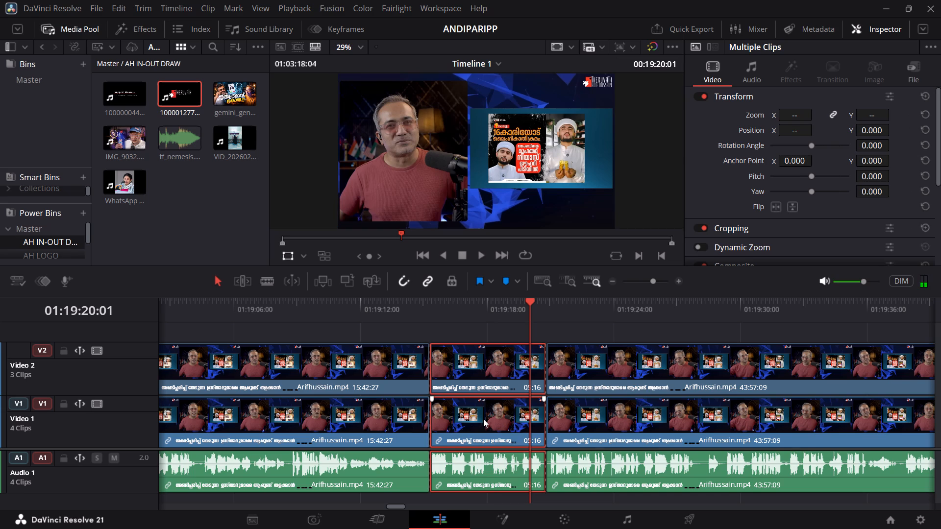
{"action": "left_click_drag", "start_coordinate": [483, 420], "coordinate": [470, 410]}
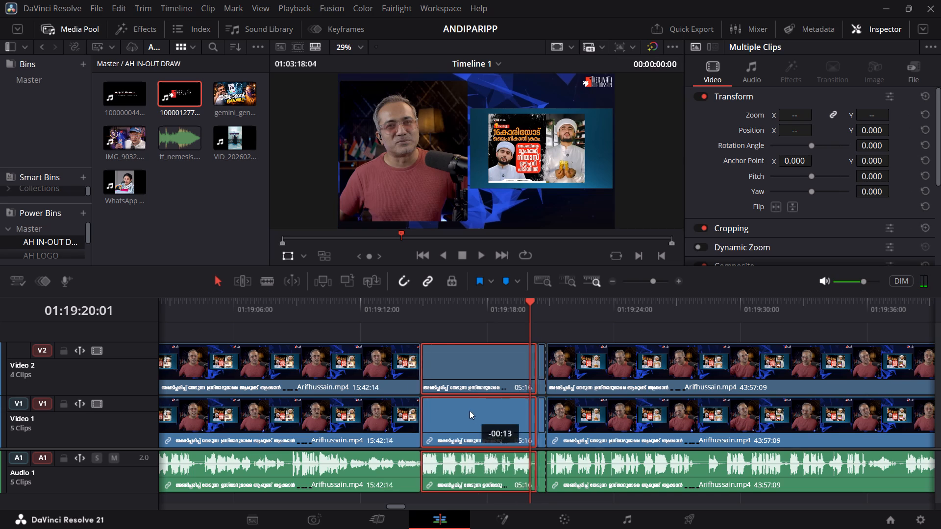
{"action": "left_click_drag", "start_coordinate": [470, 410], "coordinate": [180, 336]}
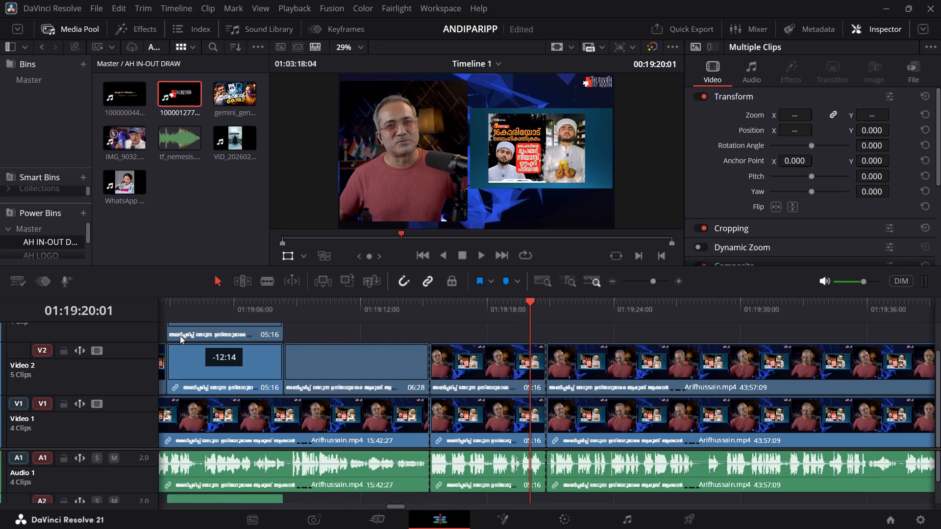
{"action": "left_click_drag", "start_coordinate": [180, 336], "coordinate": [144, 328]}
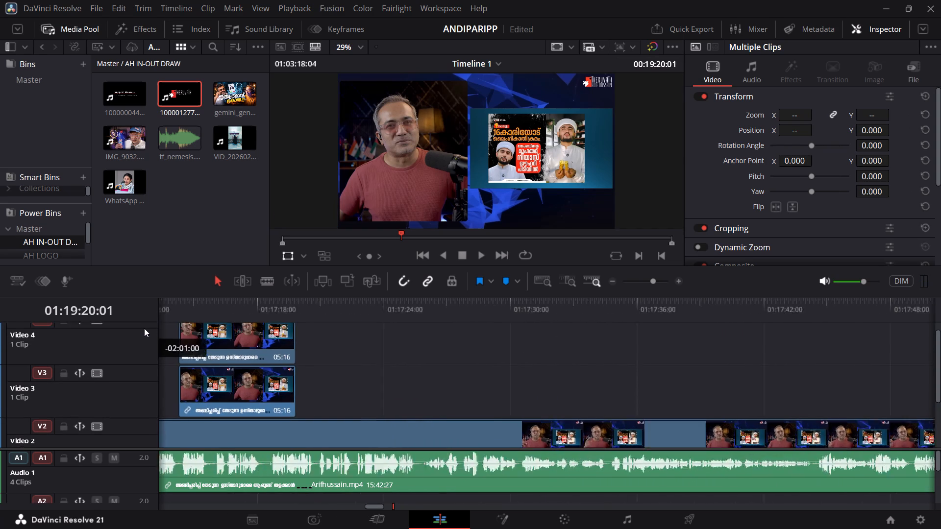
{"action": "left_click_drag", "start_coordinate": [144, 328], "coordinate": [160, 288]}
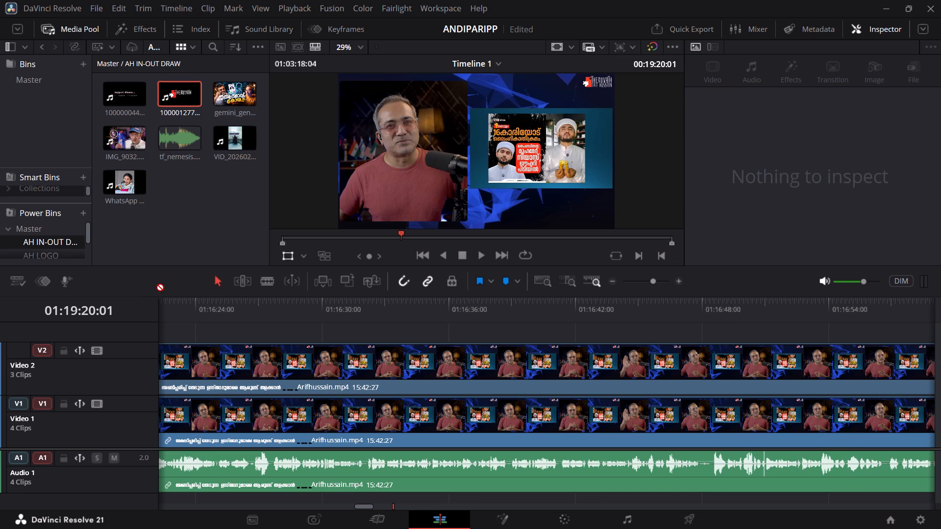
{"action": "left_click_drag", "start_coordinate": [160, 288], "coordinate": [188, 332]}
Copy the 05:16 segment from Video 2, Video 1 and Audio 1 into the empty timeline opening at about 01:00:29.
{"action": "left_click", "coordinate": [504, 253]}
{"action": "left_click", "coordinate": [643, 285]}
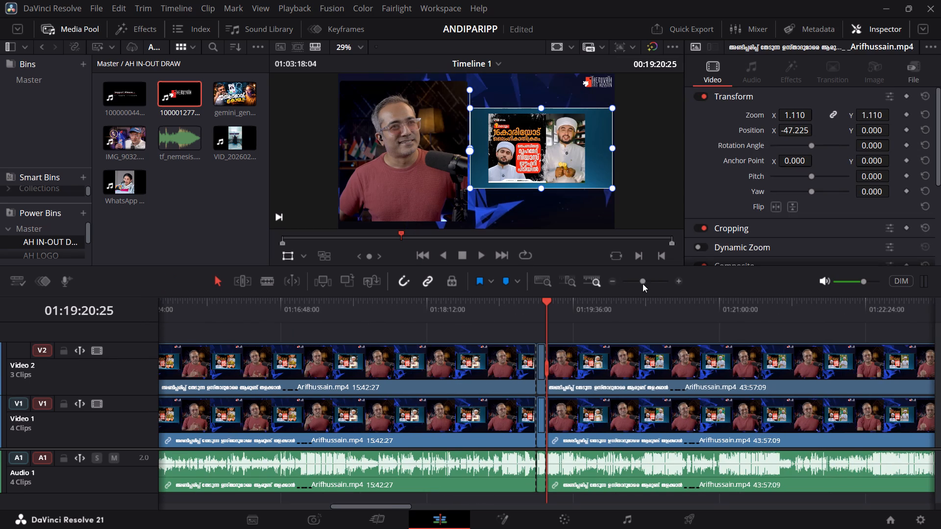
{"action": "left_click", "coordinate": [649, 282]}
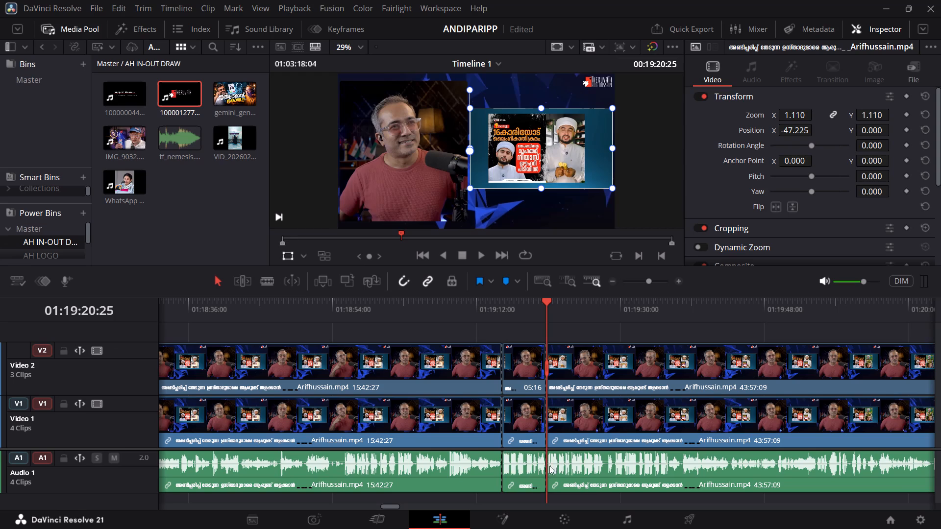
{"action": "left_click_drag", "start_coordinate": [530, 502], "coordinate": [528, 336]}
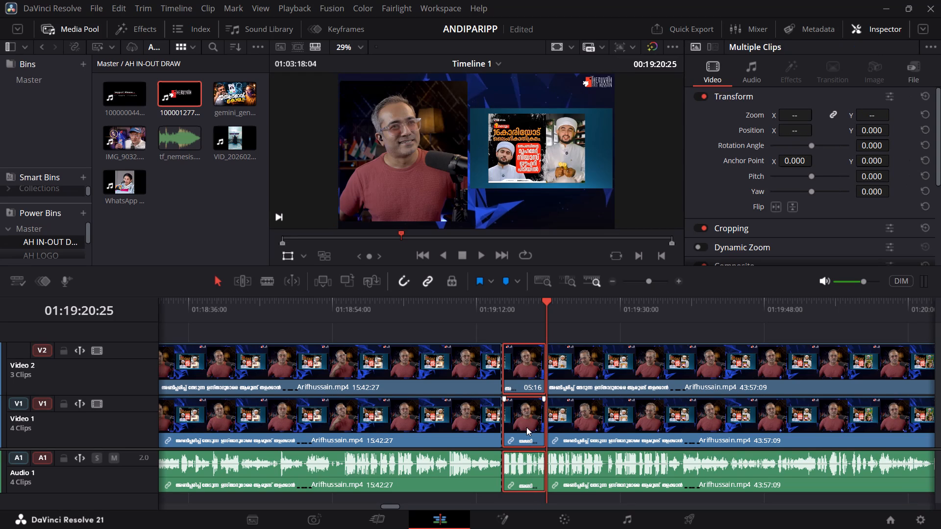
{"action": "left_click", "coordinate": [526, 427]}
{"action": "left_click_drag", "start_coordinate": [526, 428], "coordinate": [507, 427], "text": "alt"}
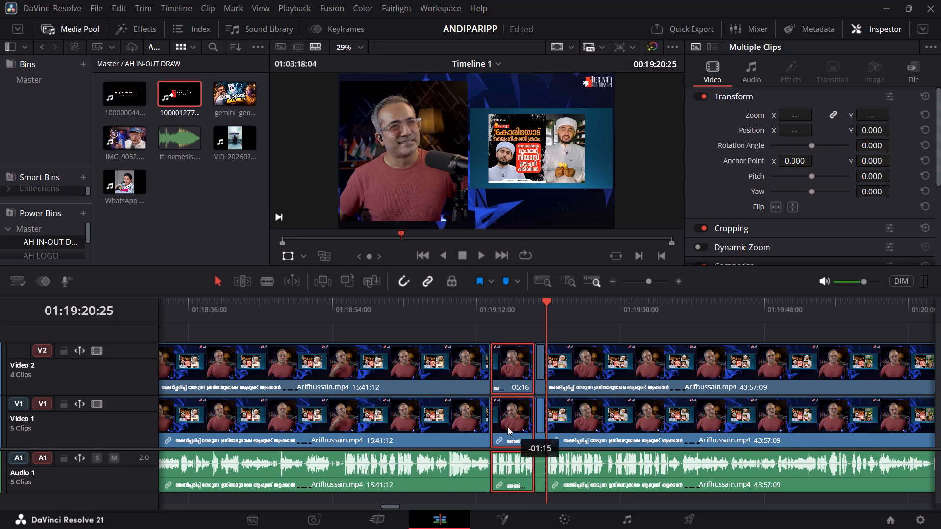
{"action": "left_click_drag", "start_coordinate": [507, 427], "coordinate": [278, 399], "text": "alt"}
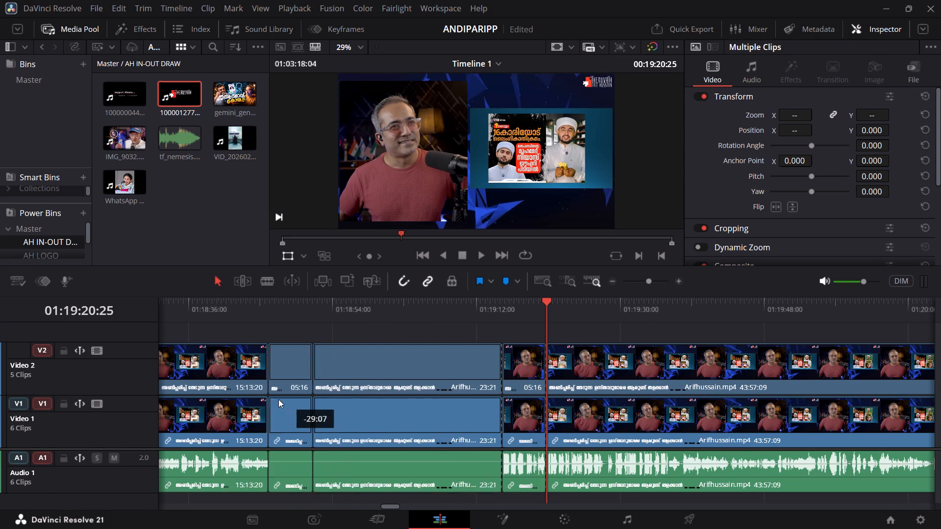
{"action": "left_click_drag", "start_coordinate": [278, 399], "coordinate": [144, 420], "text": "alt"}
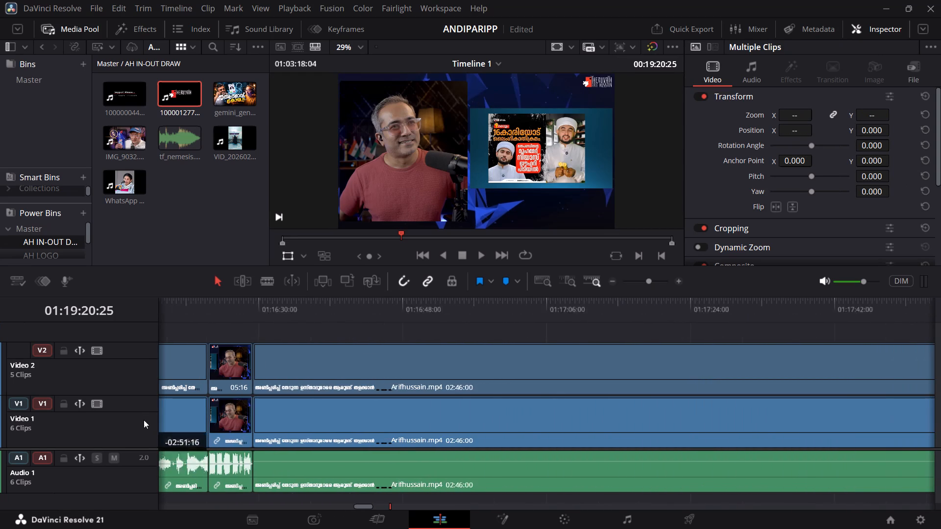
{"action": "left_click_drag", "start_coordinate": [144, 420], "coordinate": [108, 424], "text": "alt"}
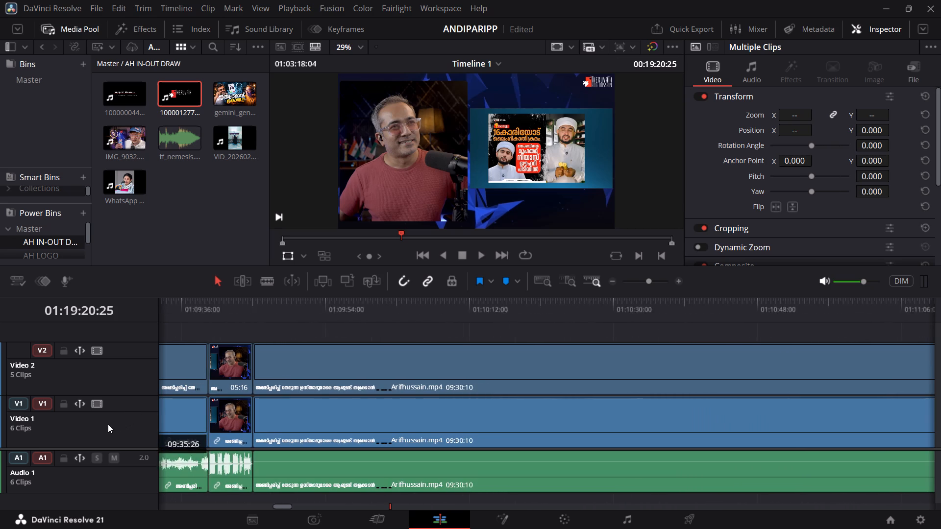
{"action": "left_click_drag", "start_coordinate": [108, 424], "coordinate": [79, 418], "text": "alt"}
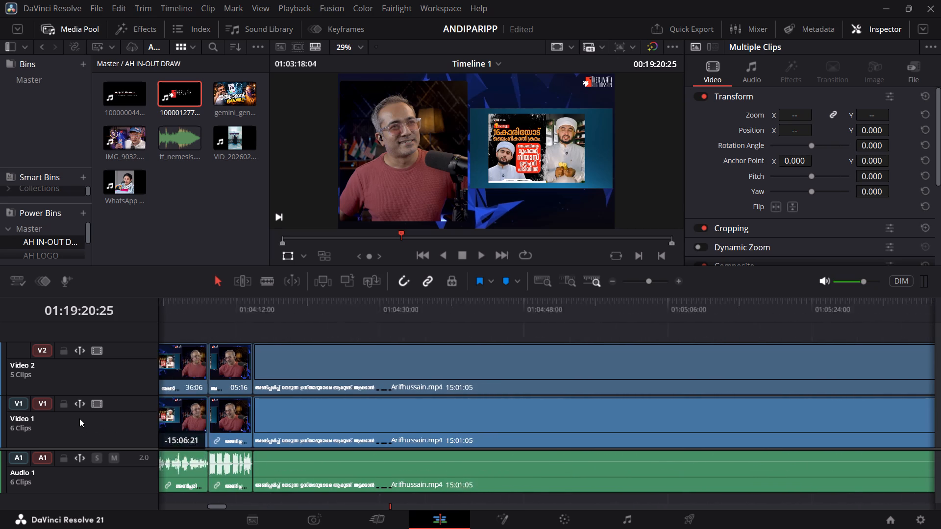
{"action": "left_click_drag", "start_coordinate": [79, 418], "coordinate": [482, 440], "text": "alt"}
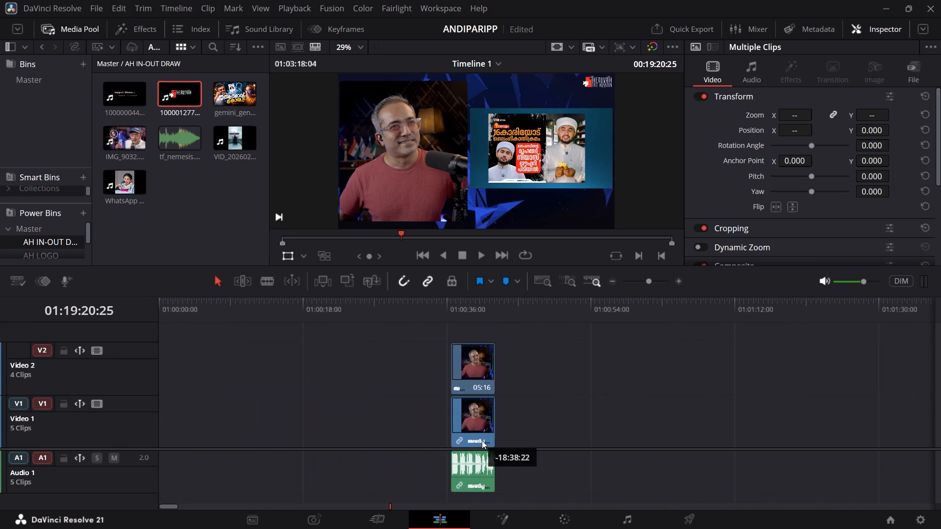
{"action": "left_click_drag", "start_coordinate": [482, 440], "coordinate": [413, 461], "text": "alt"}
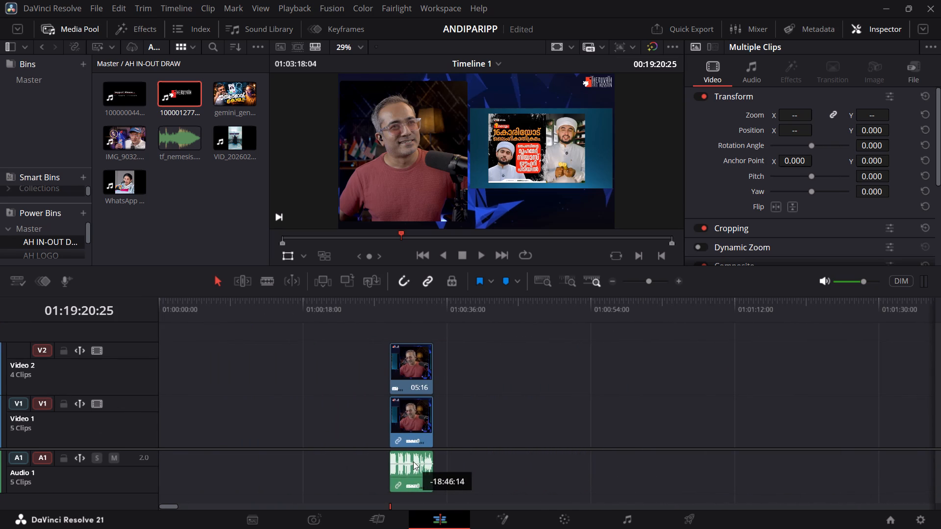
{"action": "left_click_drag", "start_coordinate": [413, 461], "coordinate": [413, 461], "text": "alt"}
Ripple delete the empty gap in front of the copied segment at the timeline's beginning.
{"action": "left_click", "coordinate": [269, 432]}
{"action": "key", "text": "BackSpace"}
{"action": "key", "text": "BackSpace"}
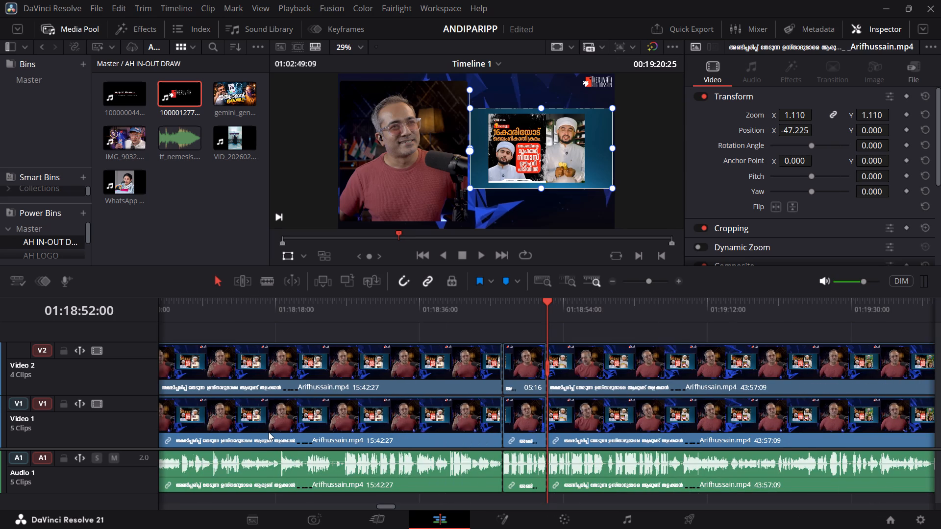
Return to the start of the timeline and play the copied opening segment.
{"action": "triple_click", "coordinate": [422, 258]}
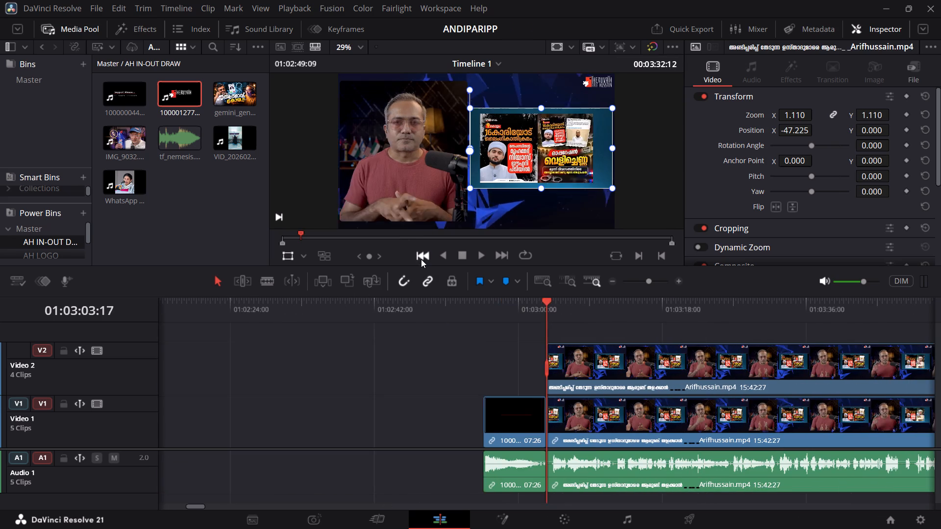
{"action": "left_click", "coordinate": [421, 260]}
{"action": "key", "text": "space"}
{"action": "key", "text": "space"}
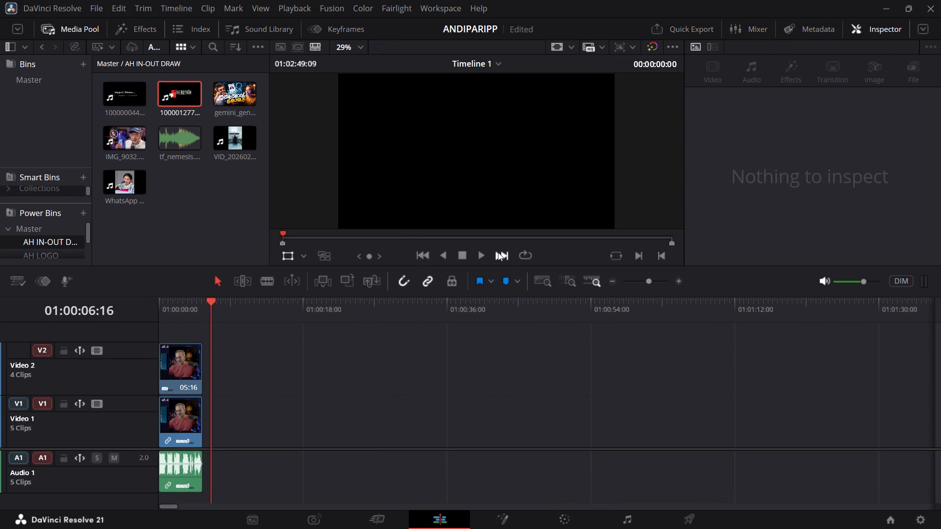
Return to the isolated 05:16 source segment and review the passage that follows it for another highlight.
{"action": "triple_click", "coordinate": [498, 252]}
{"action": "key", "text": "space"}
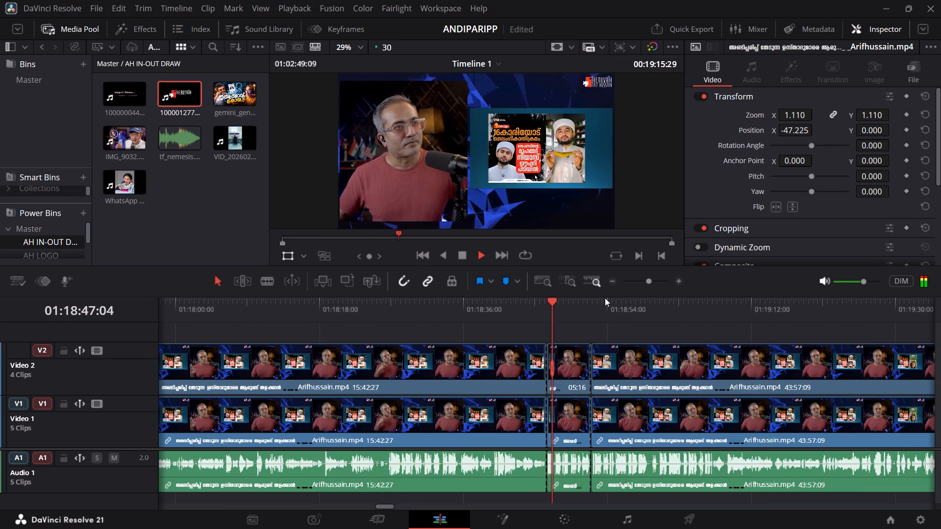
{"action": "left_click", "coordinate": [605, 298]}
{"action": "left_click", "coordinate": [633, 303]}
{"action": "left_click", "coordinate": [704, 310]}
{"action": "left_click", "coordinate": [783, 313]}
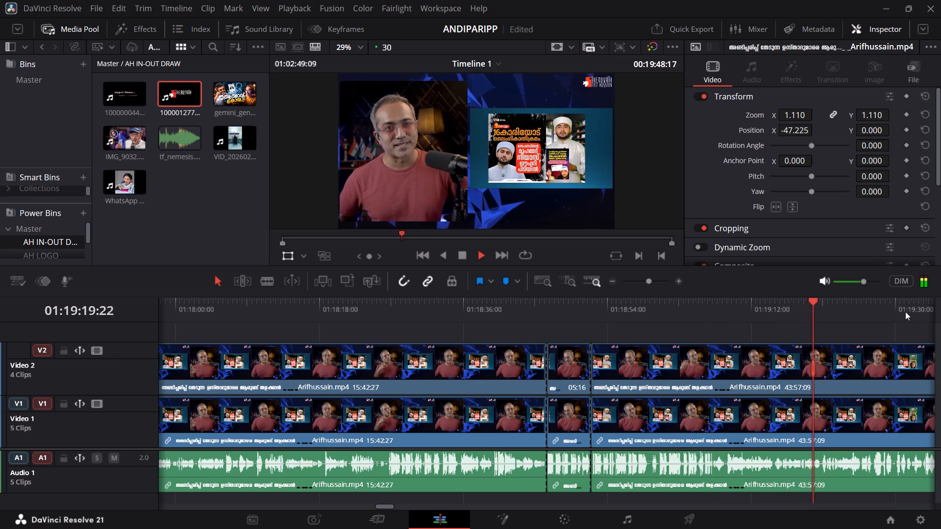
{"action": "left_click", "coordinate": [709, 311]}
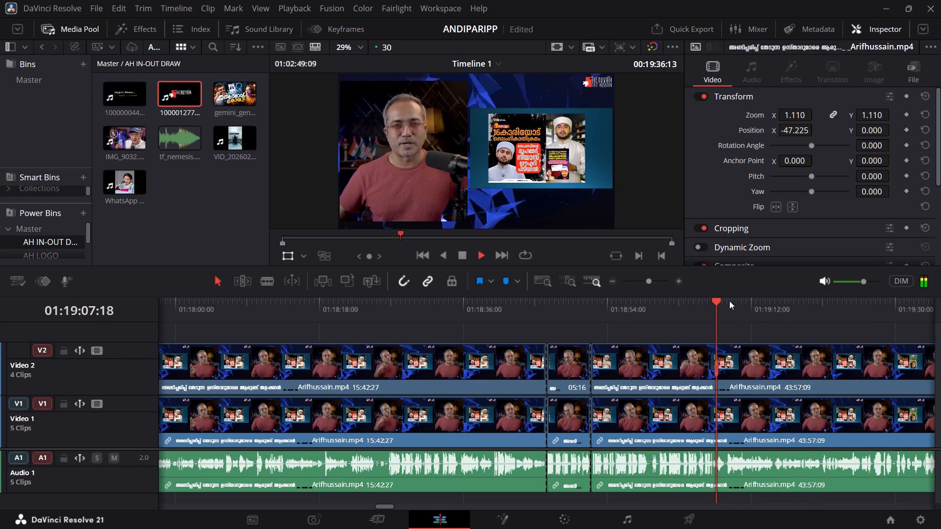
{"action": "left_click", "coordinate": [652, 282]}
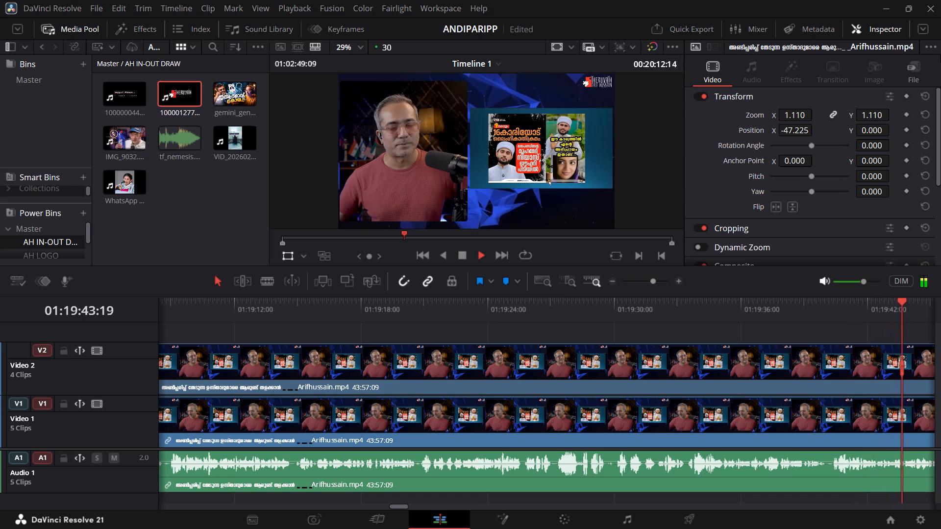
{"action": "left_click", "coordinate": [645, 284]}
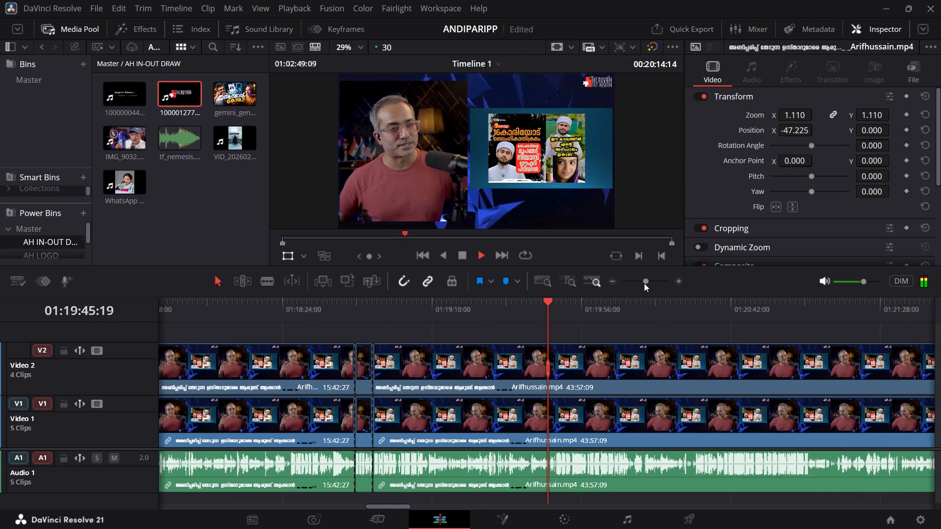
{"action": "left_click", "coordinate": [474, 305]}
{"action": "left_click", "coordinate": [492, 305]}
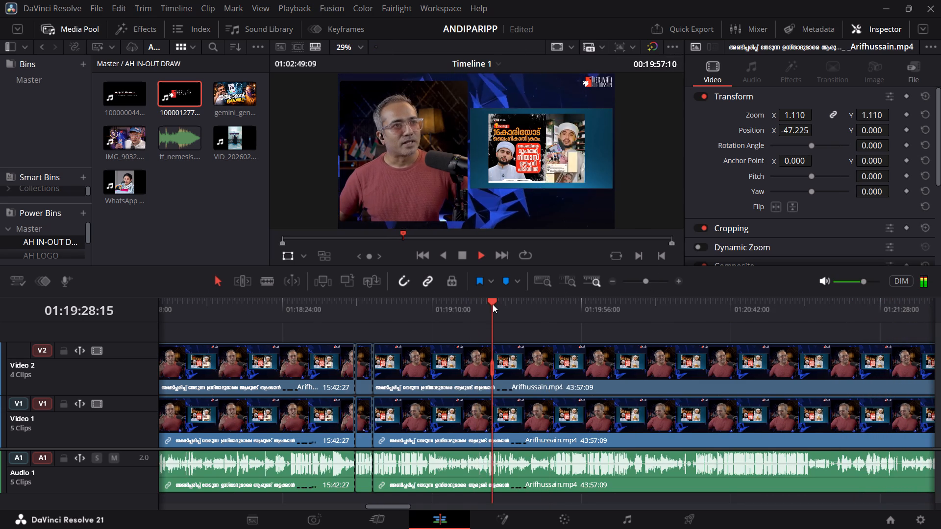
{"action": "left_click", "coordinate": [436, 307]}
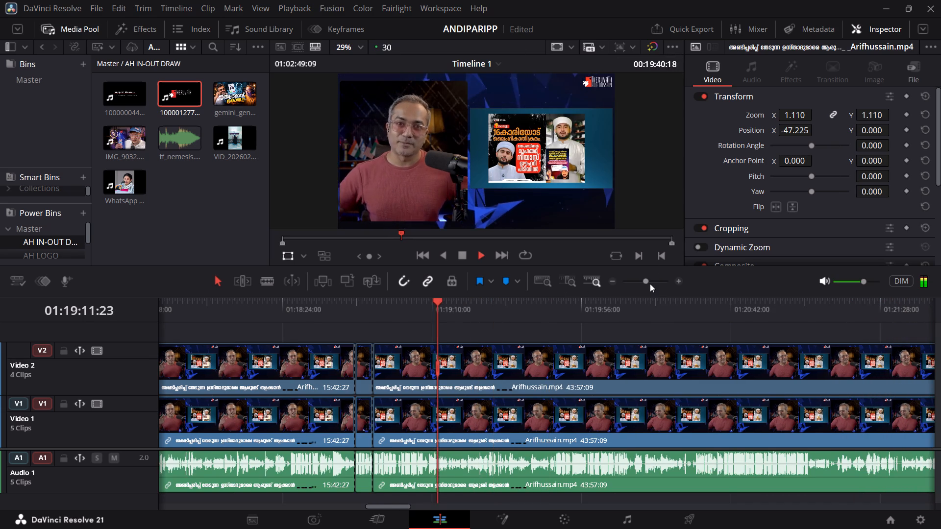
Find the start of the next highlight and split all tracks at 01:19:08:23.
{"action": "left_click", "coordinate": [652, 283]}
{"action": "left_click", "coordinate": [457, 314]}
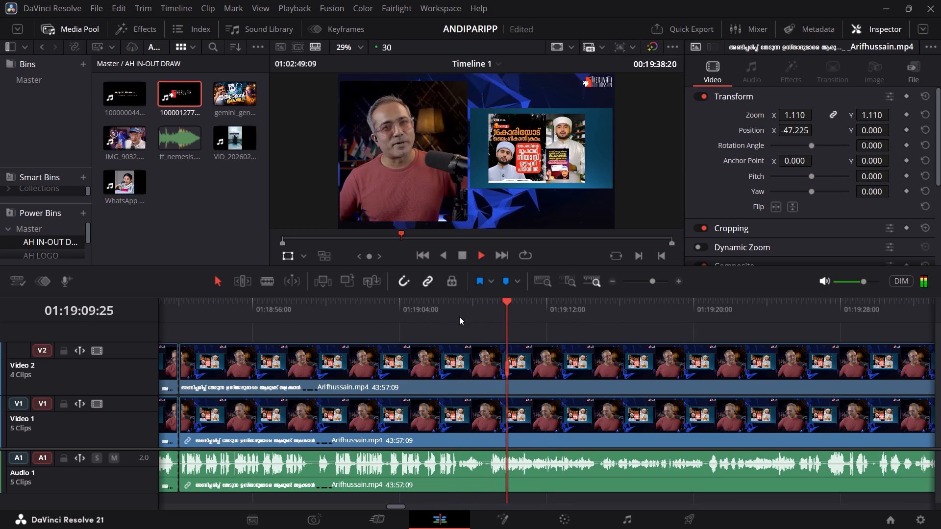
{"action": "left_click", "coordinate": [470, 302]}
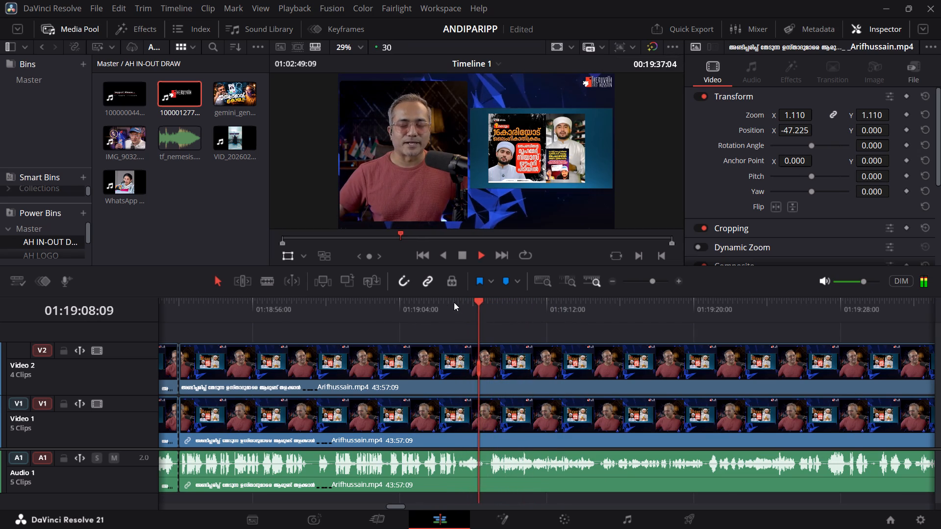
{"action": "key", "text": "space"}
{"action": "key", "text": "space"}
{"action": "key", "text": "space"}
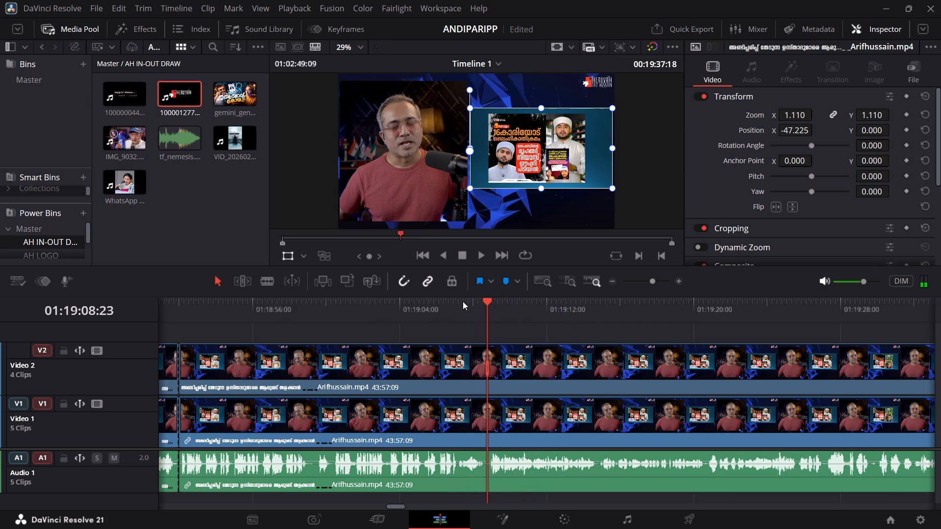
{"action": "key", "text": "ctrl+b"}
{"action": "key", "text": "ctrl+b"}
Play on to the end of the highlight and split all tracks at 01:19:20:24, isolating a 12:01 segment.
{"action": "key", "text": "space"}
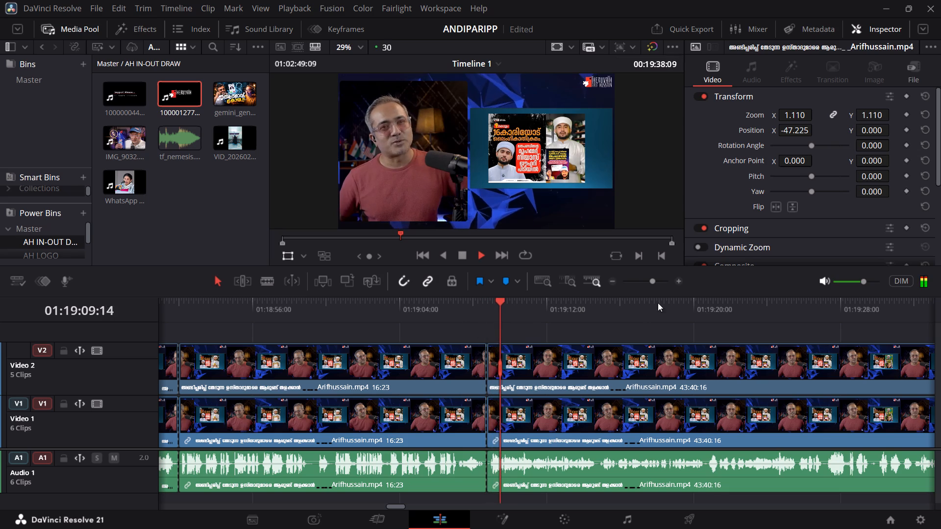
{"action": "left_click", "coordinate": [651, 285]}
{"action": "left_click", "coordinate": [650, 281]}
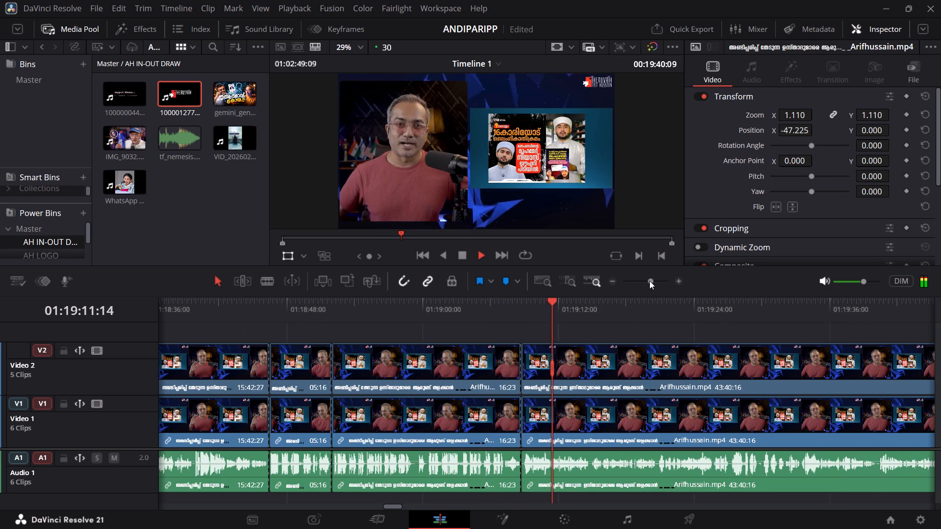
{"action": "left_click", "coordinate": [646, 282]}
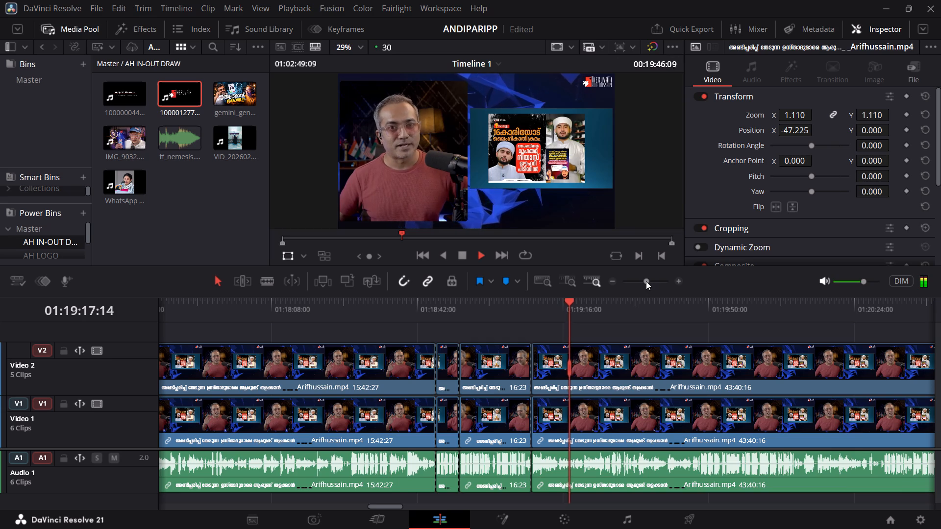
{"action": "left_click", "coordinate": [647, 281]}
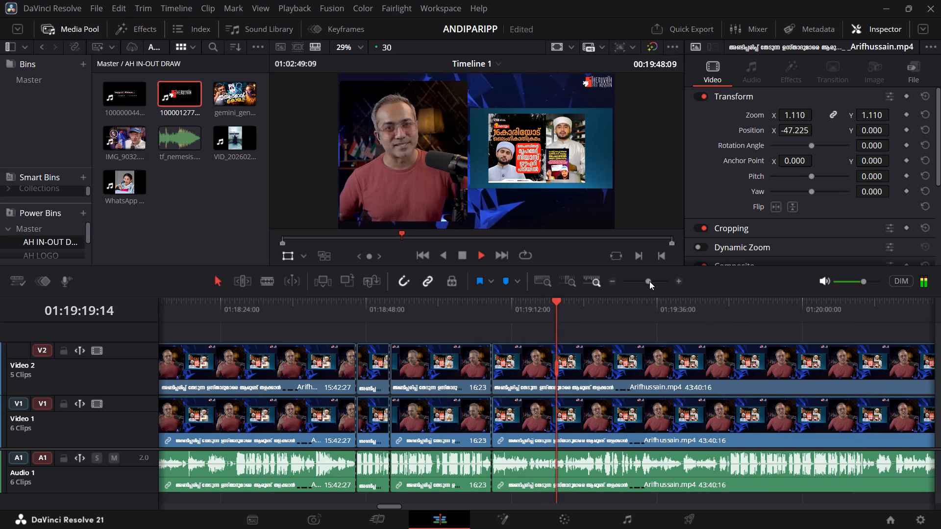
{"action": "key", "text": "space"}
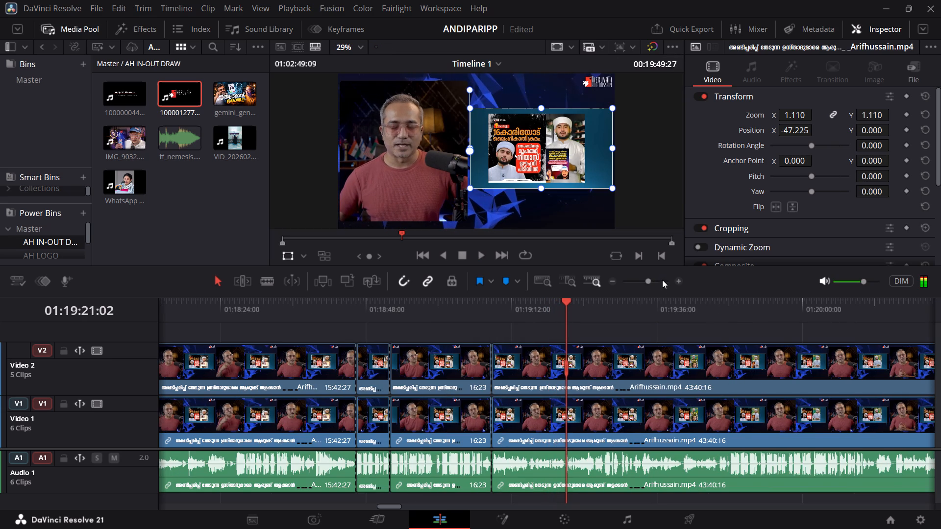
{"action": "key", "text": "space"}
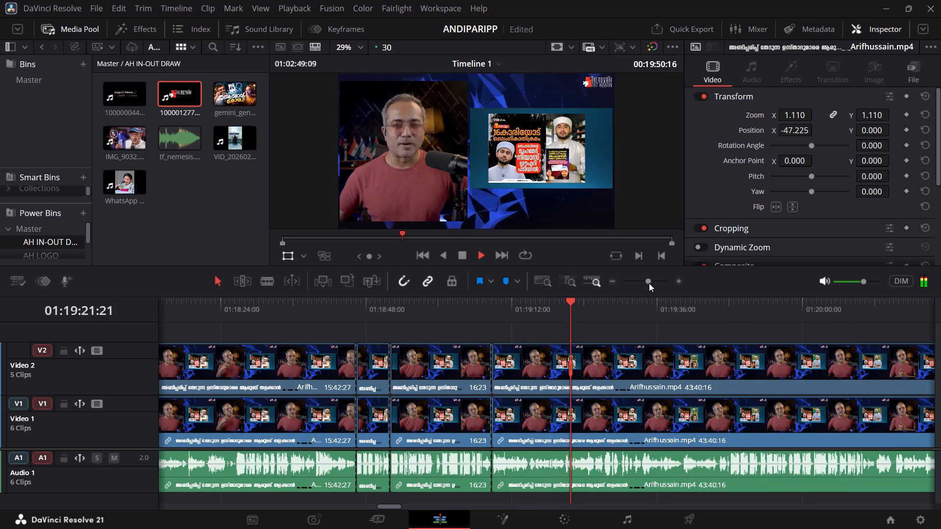
{"action": "left_click", "coordinate": [559, 306]}
{"action": "left_click", "coordinate": [550, 306]}
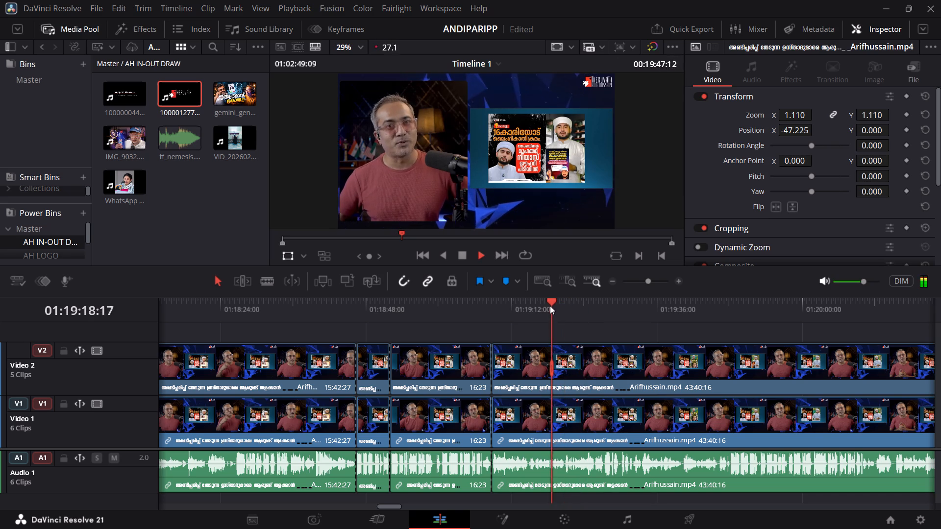
{"action": "key", "text": "space"}
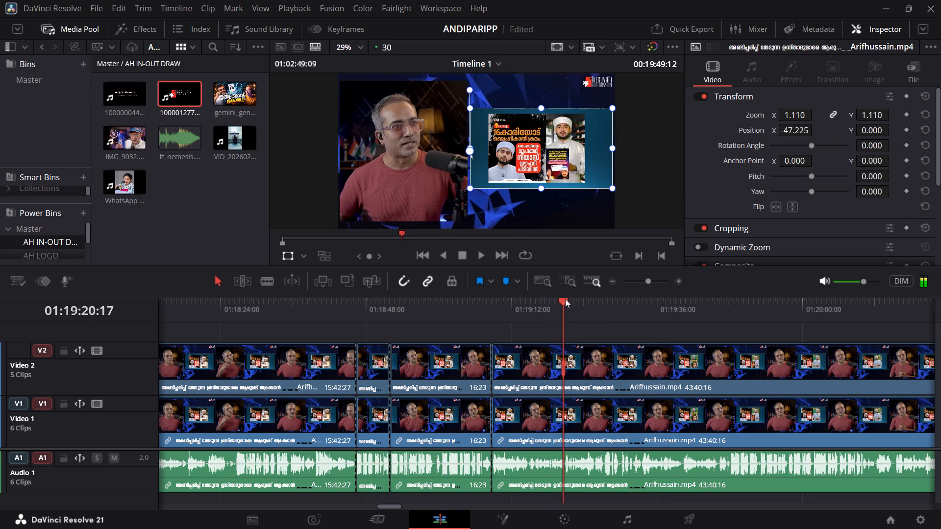
{"action": "key", "text": "space"}
{"action": "key", "text": "space"}
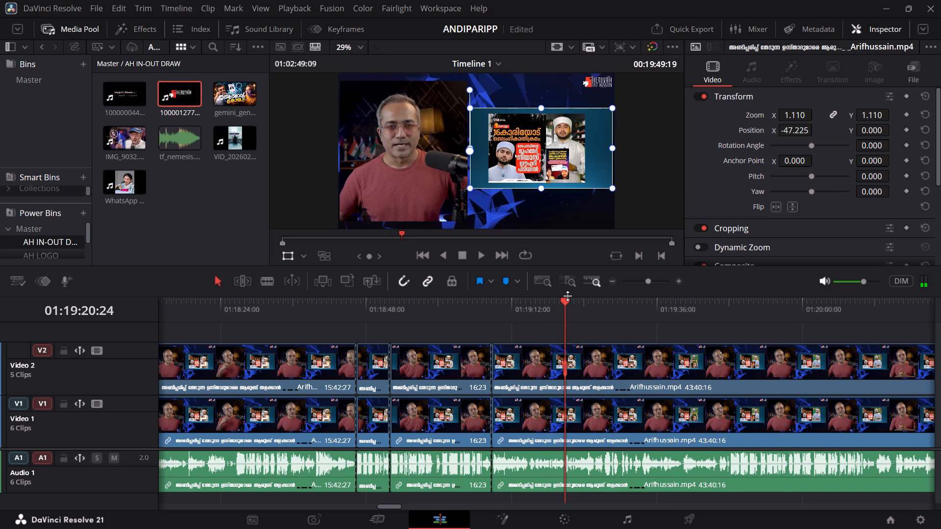
{"action": "key", "text": "ctrl+b"}
Copy the 12:01 segment from Video 2, Video 1 and Audio 1 into the empty opening area at about 01:00:51.
{"action": "left_click", "coordinate": [645, 282]}
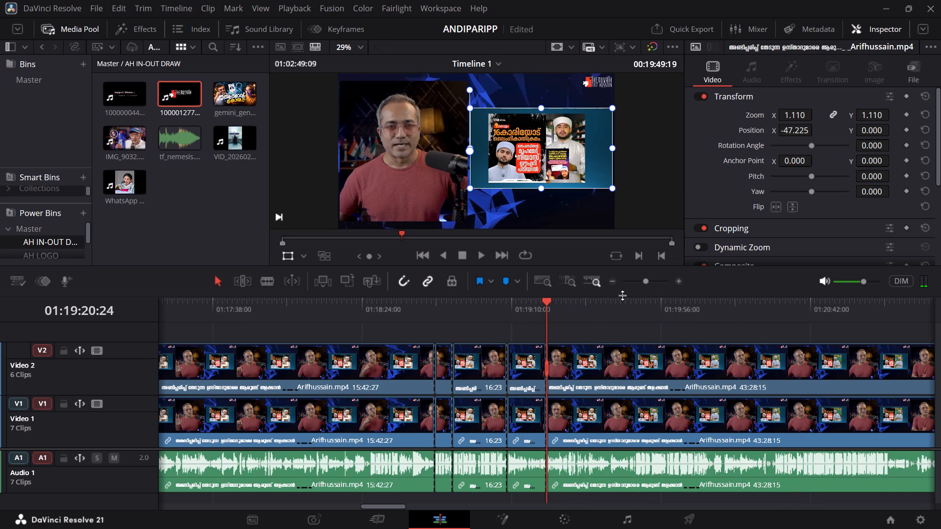
{"action": "left_click_drag", "start_coordinate": [531, 495], "coordinate": [529, 342]}
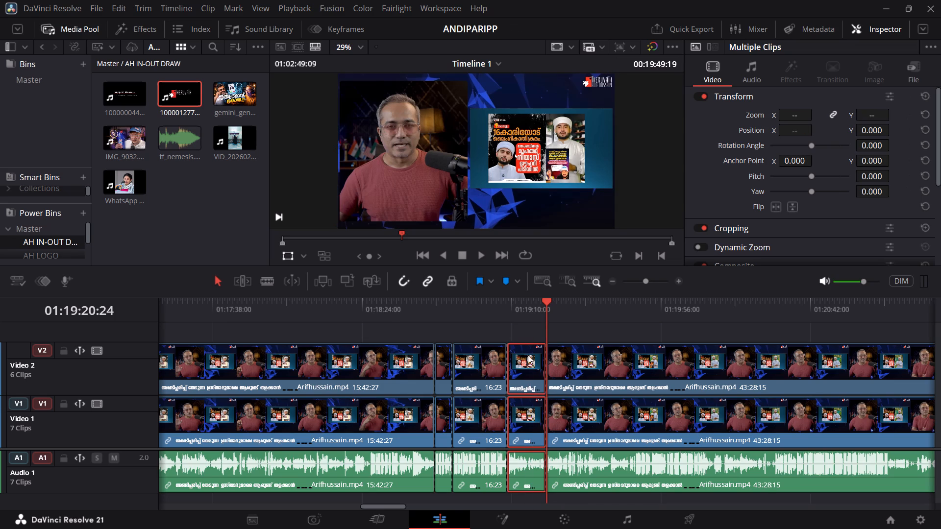
{"action": "left_click_drag", "start_coordinate": [523, 429], "coordinate": [520, 429], "text": "alt"}
{"action": "left_click_drag", "start_coordinate": [520, 429], "coordinate": [185, 400], "text": "alt"}
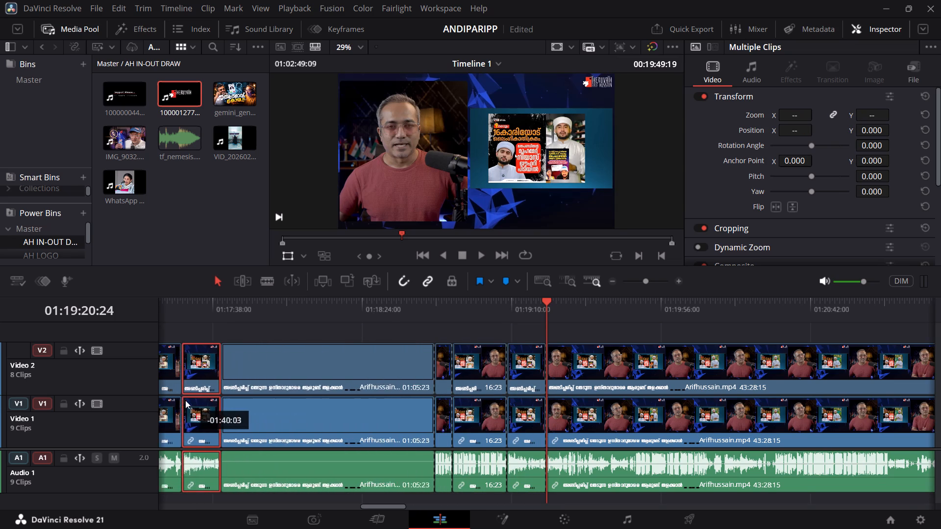
{"action": "left_click_drag", "start_coordinate": [185, 400], "coordinate": [148, 402], "text": "alt"}
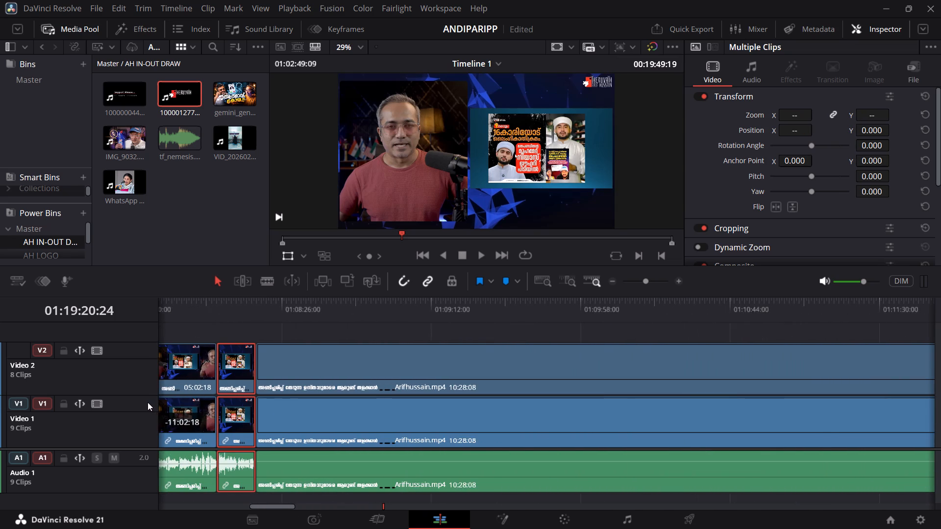
{"action": "left_click_drag", "start_coordinate": [148, 402], "coordinate": [344, 414], "text": "alt"}
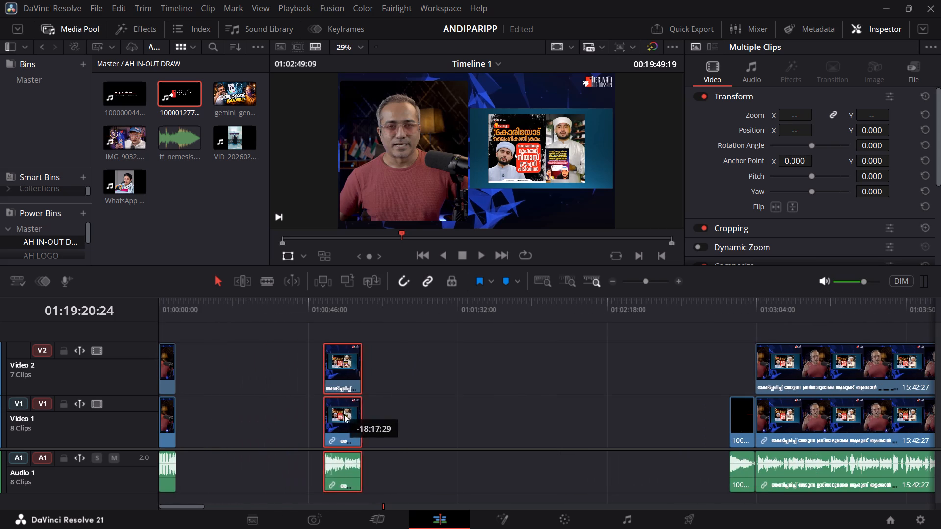
{"action": "left_click_drag", "start_coordinate": [344, 414], "coordinate": [347, 422], "text": "alt"}
Ripple delete the empty gap between the two copied segments at the timeline's opening.
{"action": "left_click", "coordinate": [290, 415]}
{"action": "key", "text": "BackSpace"}
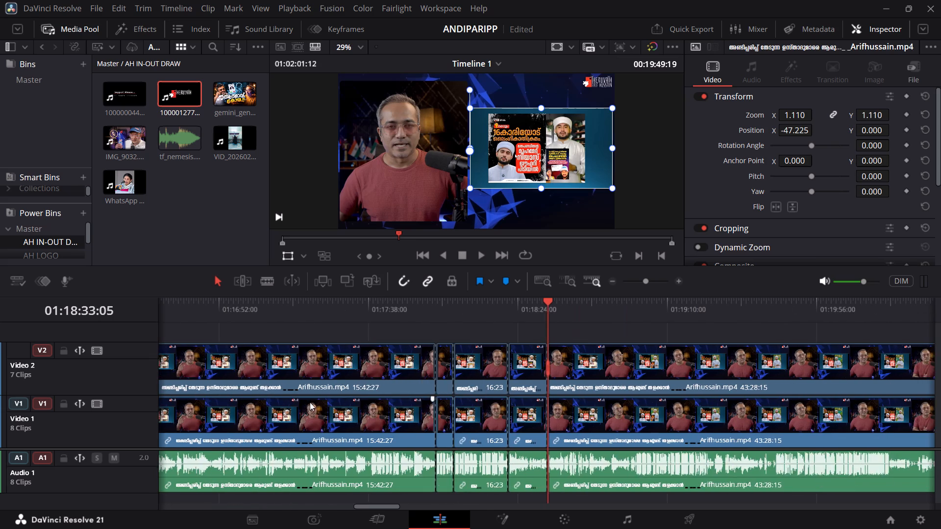
Return to the start of the timeline and play through both copied opening segments.
{"action": "triple_click", "coordinate": [421, 258]}
{"action": "triple_click", "coordinate": [421, 258]}
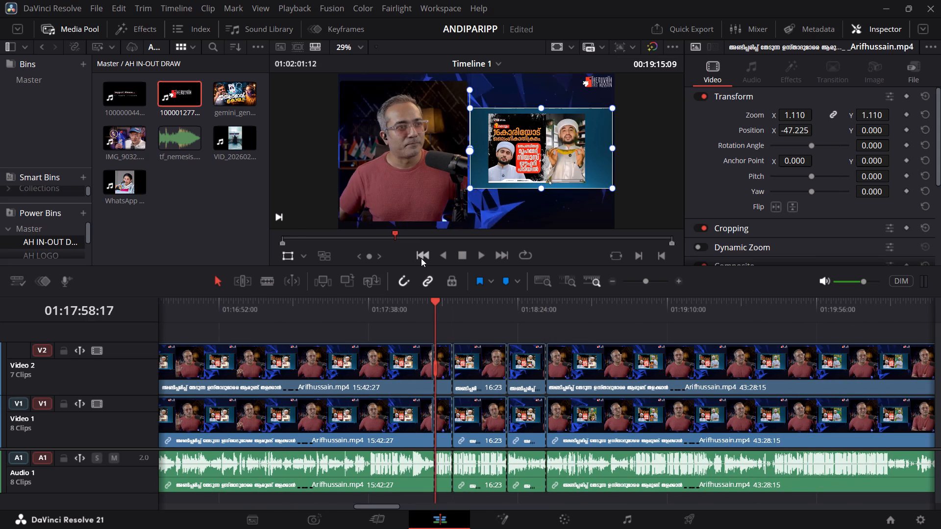
{"action": "triple_click", "coordinate": [421, 258]}
{"action": "left_click", "coordinate": [422, 259]}
{"action": "key", "text": "space"}
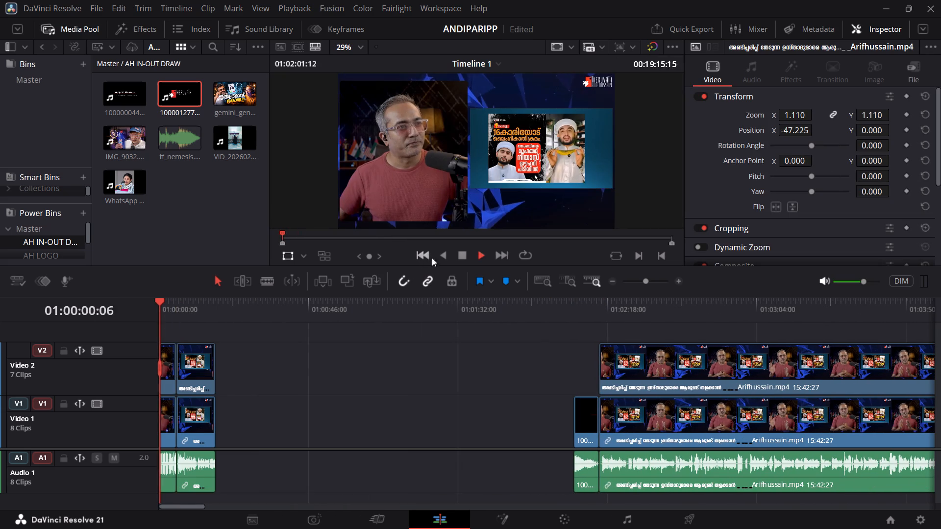
{"action": "left_click", "coordinate": [653, 281]}
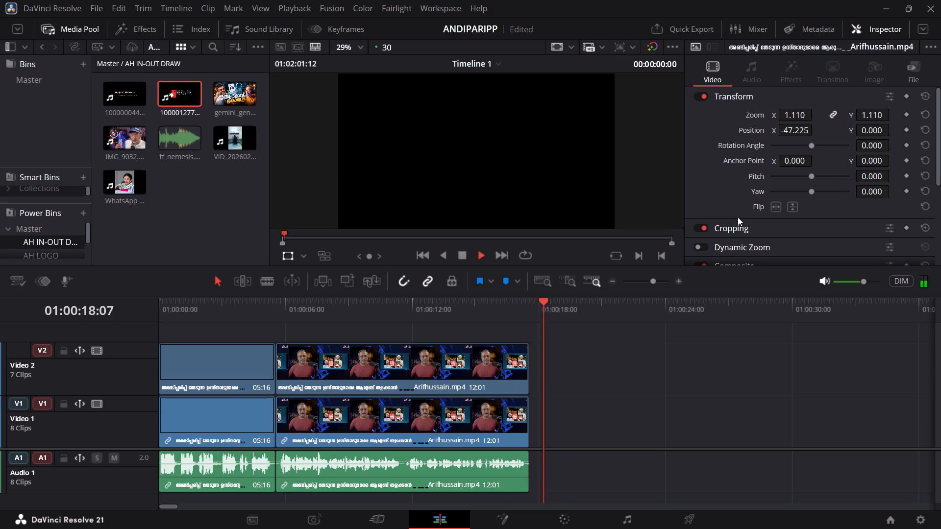
{"action": "key", "text": "space"}
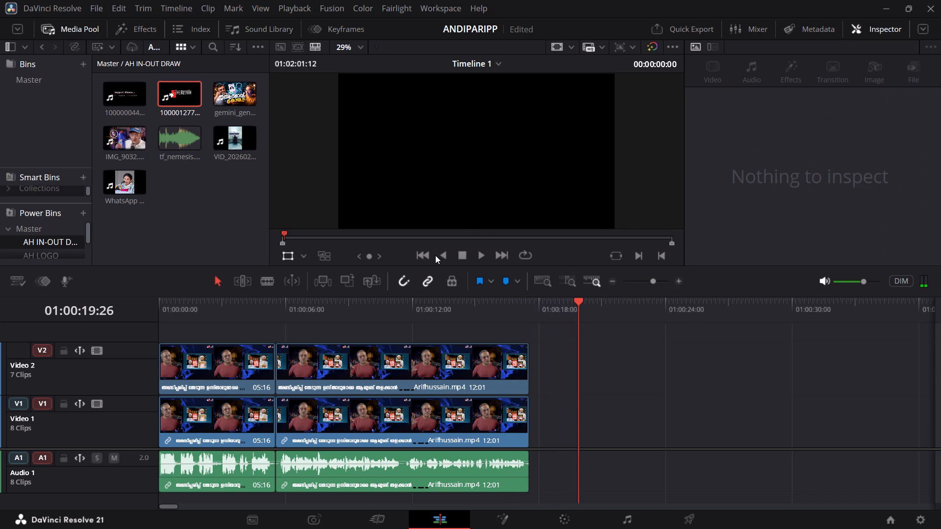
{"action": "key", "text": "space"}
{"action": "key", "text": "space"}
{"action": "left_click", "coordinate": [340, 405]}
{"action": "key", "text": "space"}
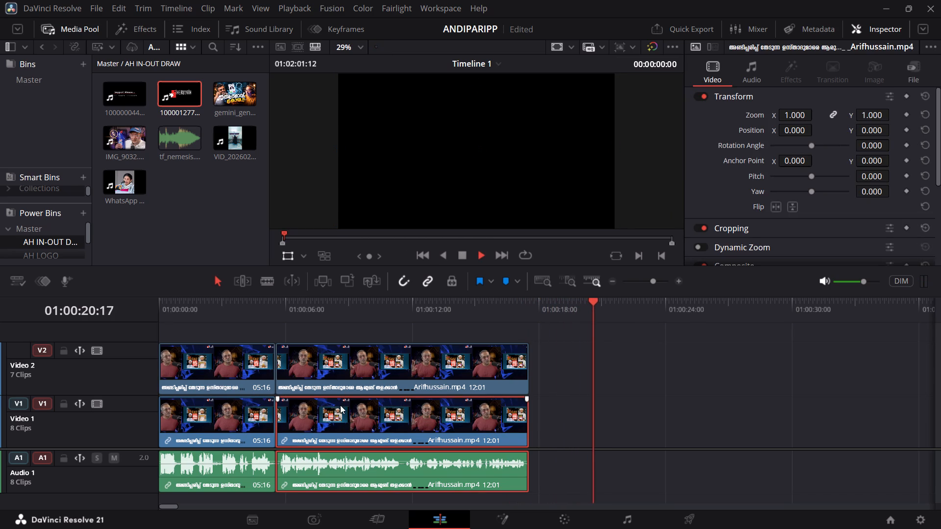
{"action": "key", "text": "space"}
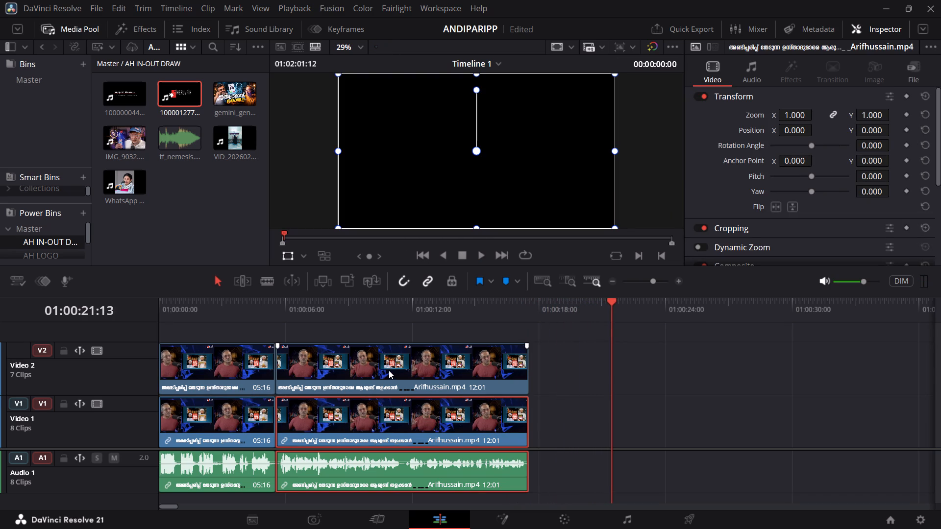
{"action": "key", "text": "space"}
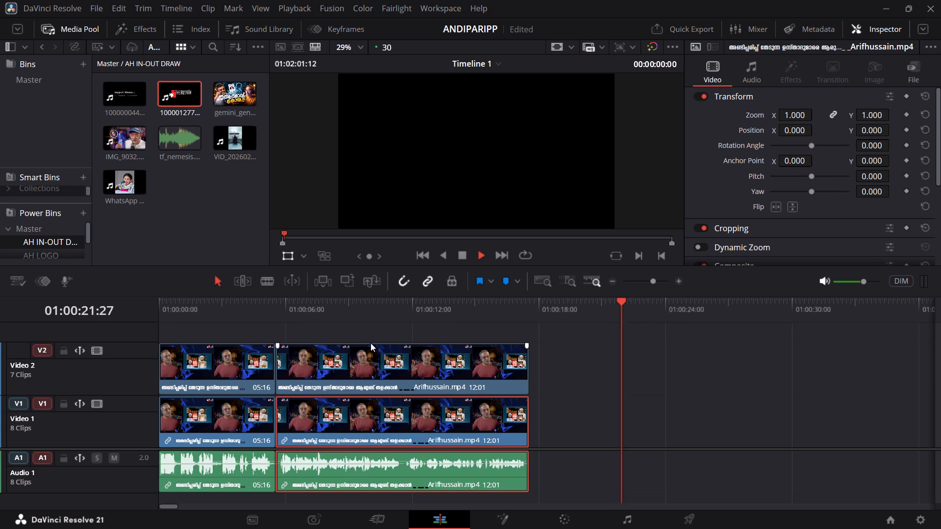
Play across the join between the two opening segments and delete the 12:01 clip from Video 2.
{"action": "left_click", "coordinate": [267, 316]}
{"action": "key", "text": "space"}
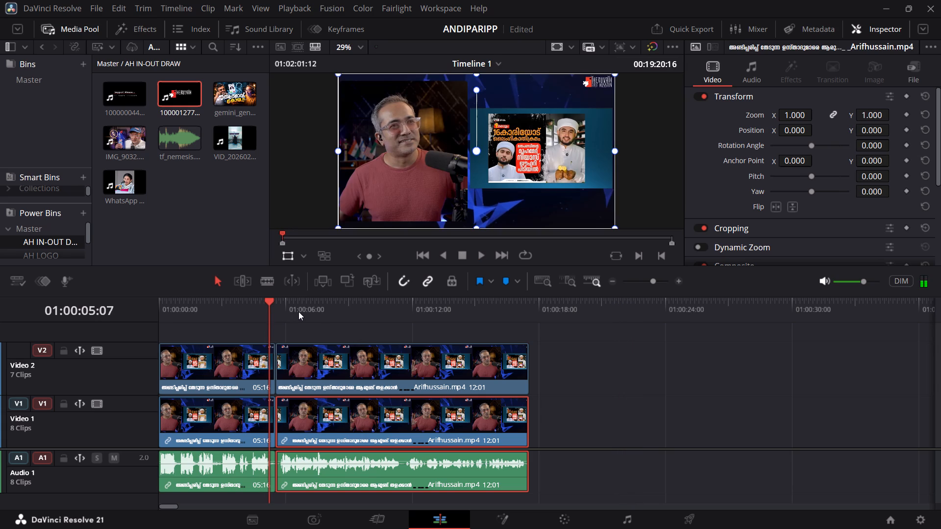
{"action": "key", "text": "space"}
{"action": "key", "text": "space"}
{"action": "left_click", "coordinate": [368, 357]}
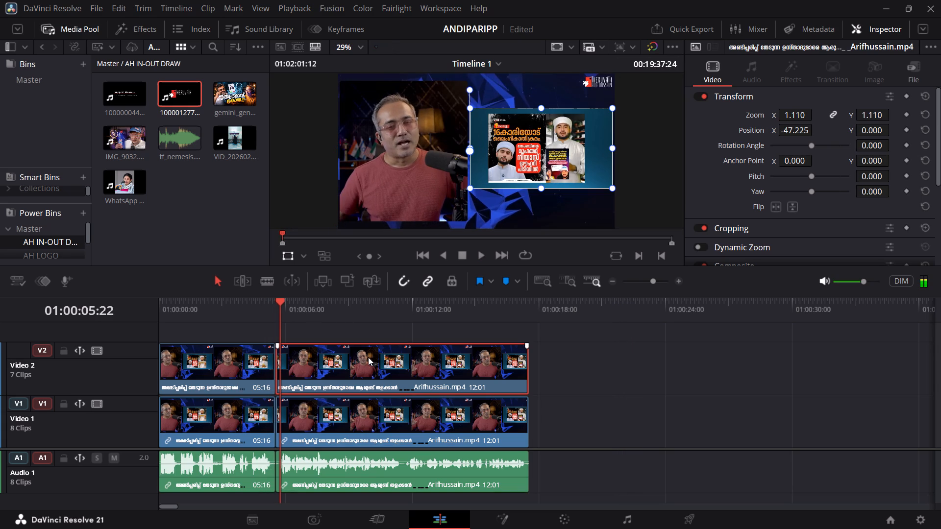
{"action": "key", "text": "BackSpace"}
Enable Dynamic Zoom on the opening 12:01 clip on Video 1 and frame the smaller zoom rectangle around the speaker.
{"action": "left_click", "coordinate": [362, 404]}
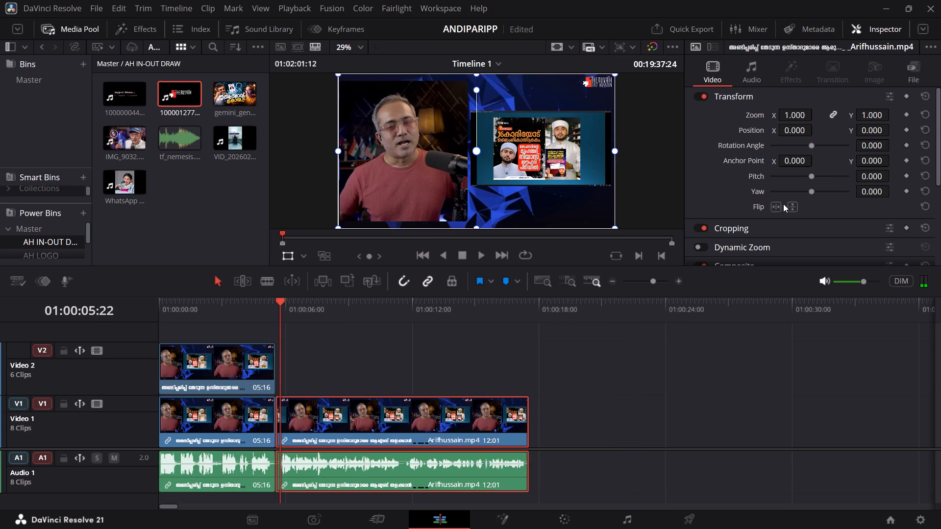
{"action": "left_click", "coordinate": [702, 245]}
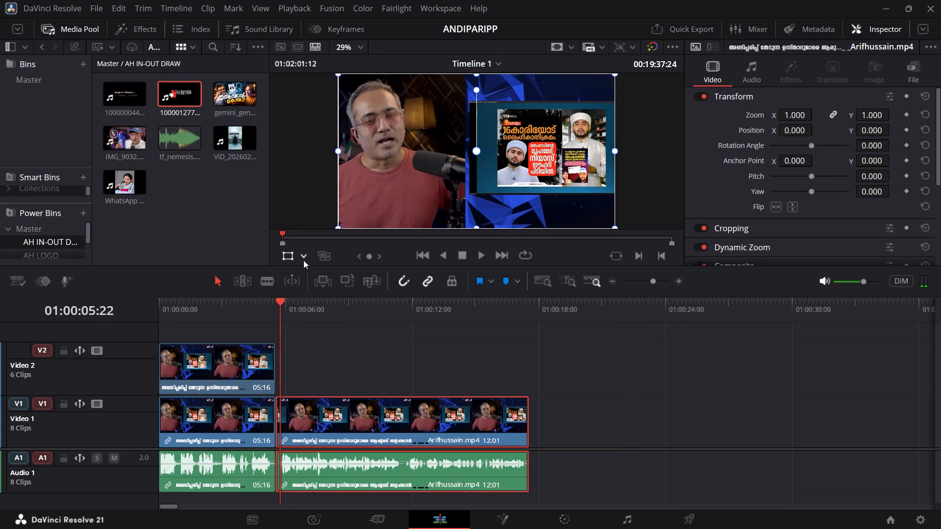
{"action": "left_click", "coordinate": [302, 257]}
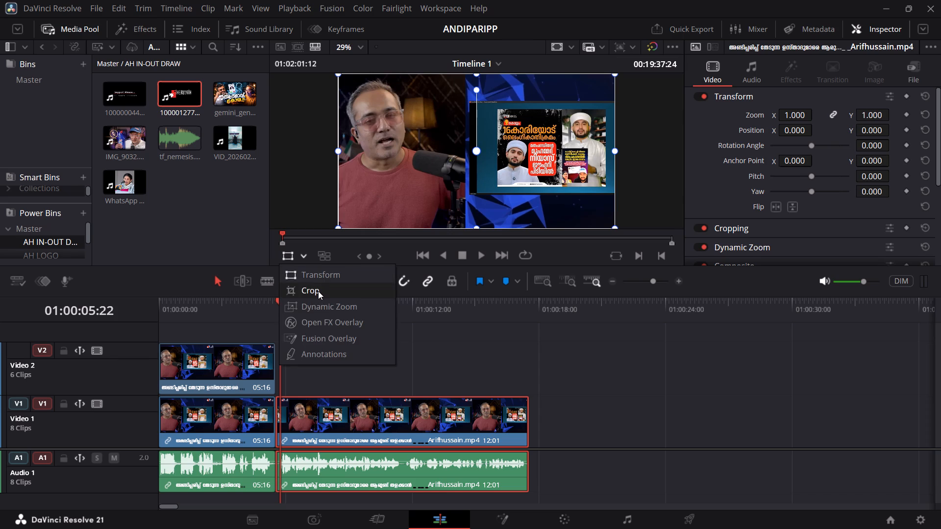
{"action": "left_click", "coordinate": [321, 302]}
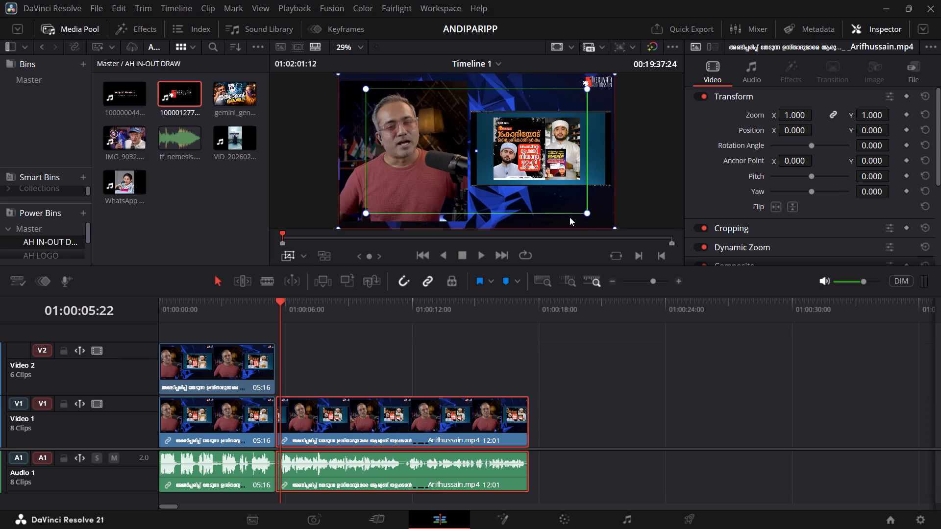
{"action": "left_click_drag", "start_coordinate": [588, 213], "coordinate": [572, 203]}
{"action": "left_click_drag", "start_coordinate": [543, 160], "coordinate": [528, 160]}
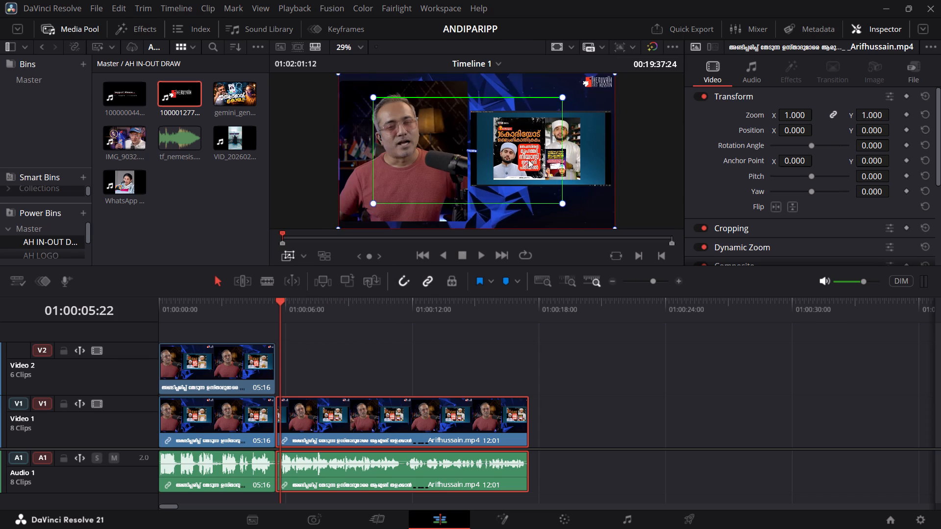
{"action": "left_click_drag", "start_coordinate": [528, 160], "coordinate": [497, 150]}
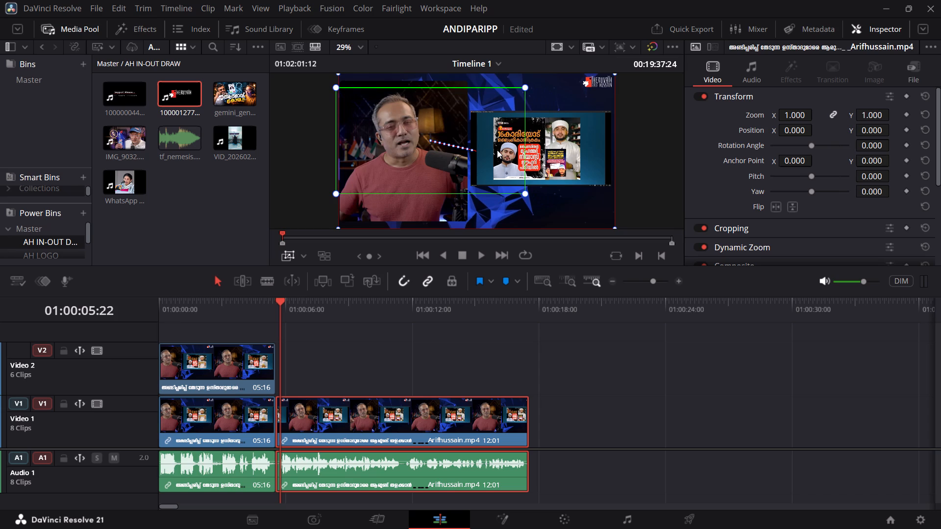
{"action": "left_click_drag", "start_coordinate": [497, 150], "coordinate": [490, 150]}
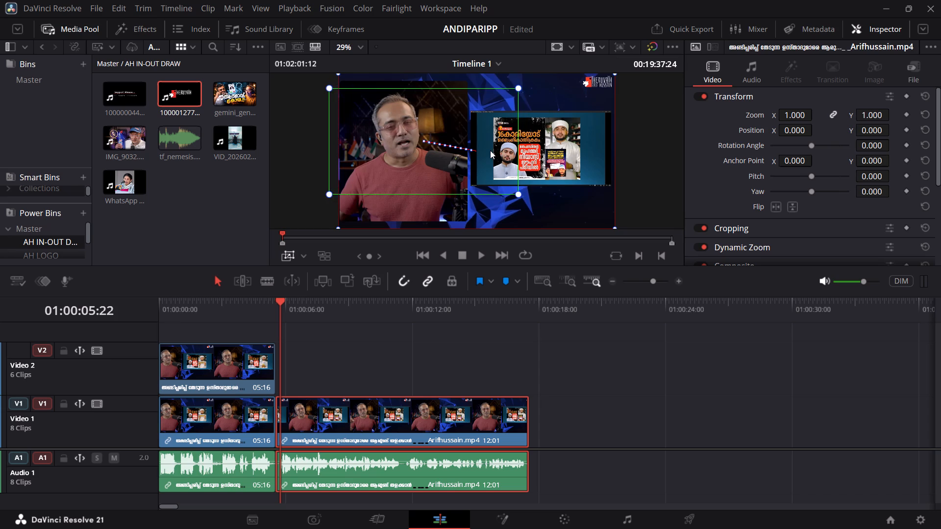
{"action": "left_click_drag", "start_coordinate": [490, 150], "coordinate": [487, 146]}
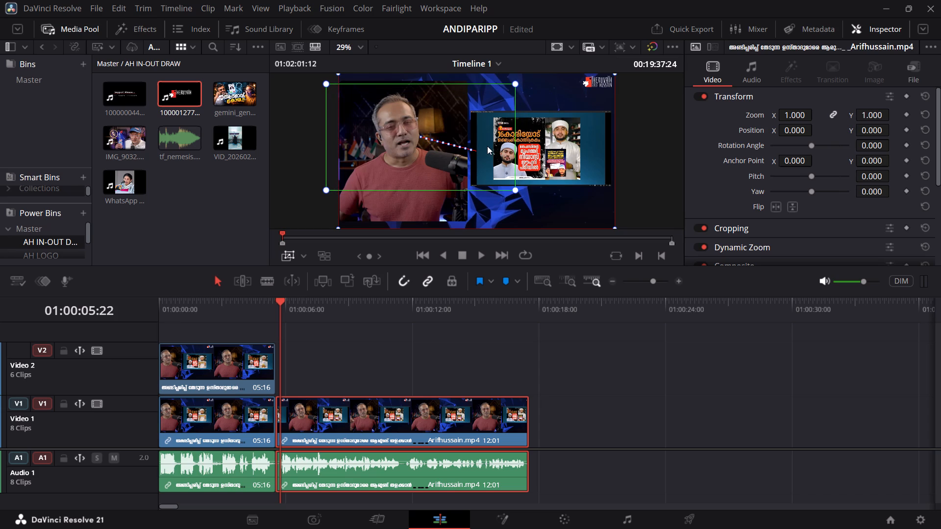
{"action": "left_click_drag", "start_coordinate": [487, 146], "coordinate": [487, 146]}
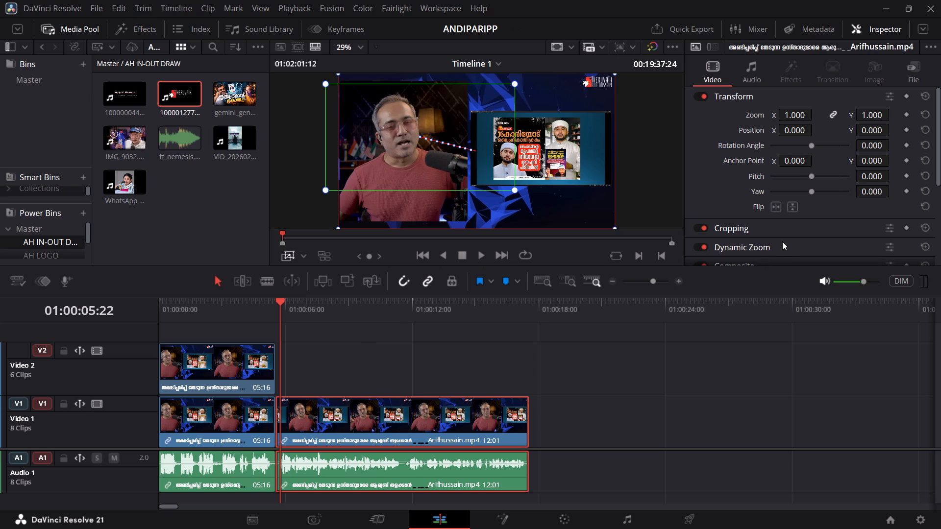
Swap the Dynamic Zoom start and end frames with Linear ease and play the 12:01 clip through.
{"action": "left_click", "coordinate": [761, 250]}
{"action": "scroll", "coordinate": [783, 255], "scroll_direction": "down", "scroll_amount": 1}
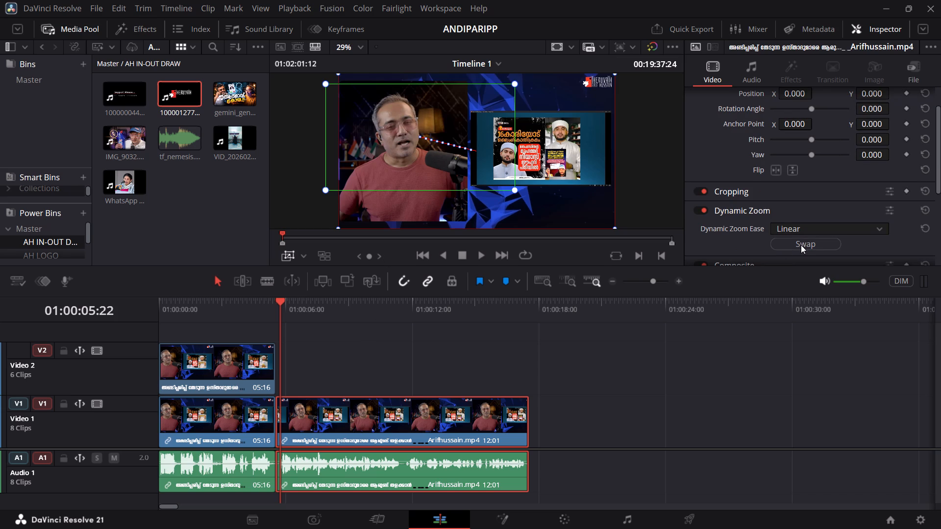
{"action": "left_click", "coordinate": [801, 245]}
{"action": "left_click", "coordinate": [269, 311]}
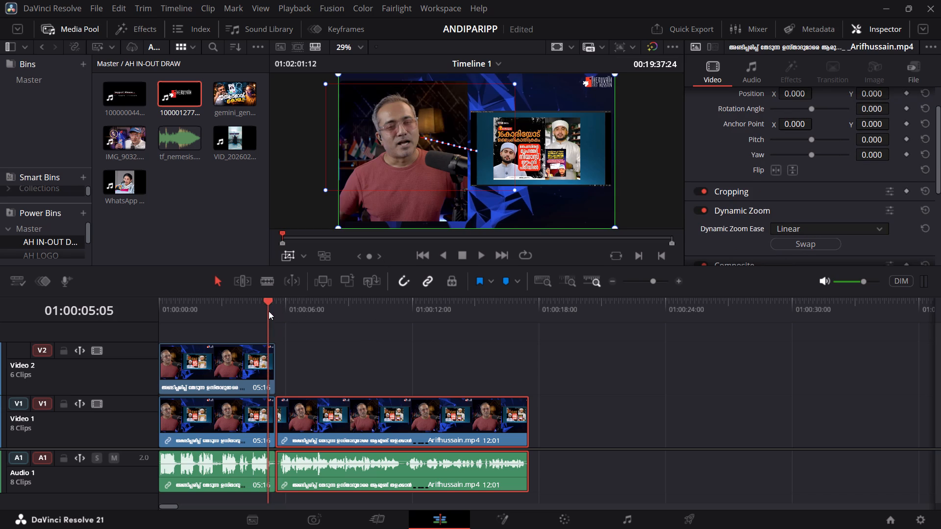
{"action": "key", "text": "space"}
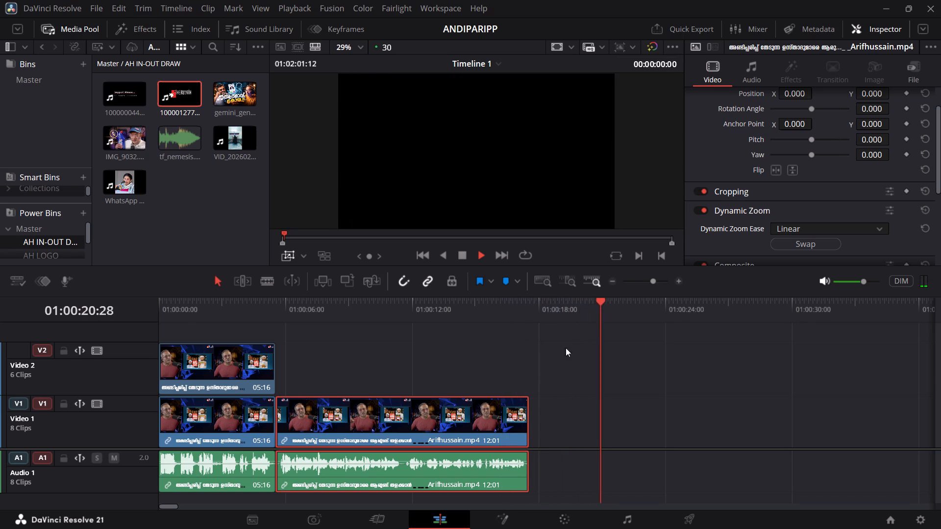
{"action": "key", "text": "space"}
Add a short fade-out of a few frames to the end of the opening 12:01 clip on Video 1.
{"action": "left_click_drag", "start_coordinate": [526, 398], "coordinate": [518, 402]}
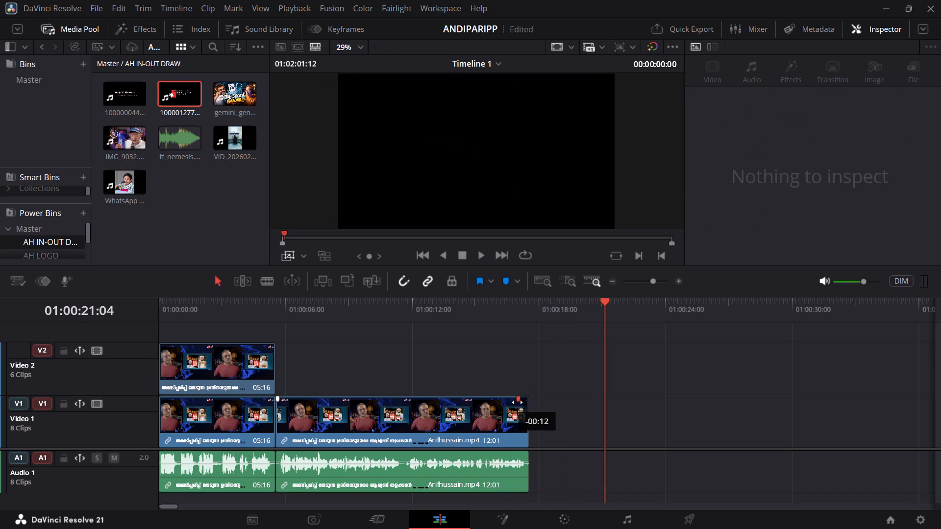
{"action": "left_click_drag", "start_coordinate": [518, 402], "coordinate": [522, 404]}
{"action": "left_click_drag", "start_coordinate": [522, 404], "coordinate": [520, 404]}
{"action": "left_click_drag", "start_coordinate": [520, 404], "coordinate": [522, 406]}
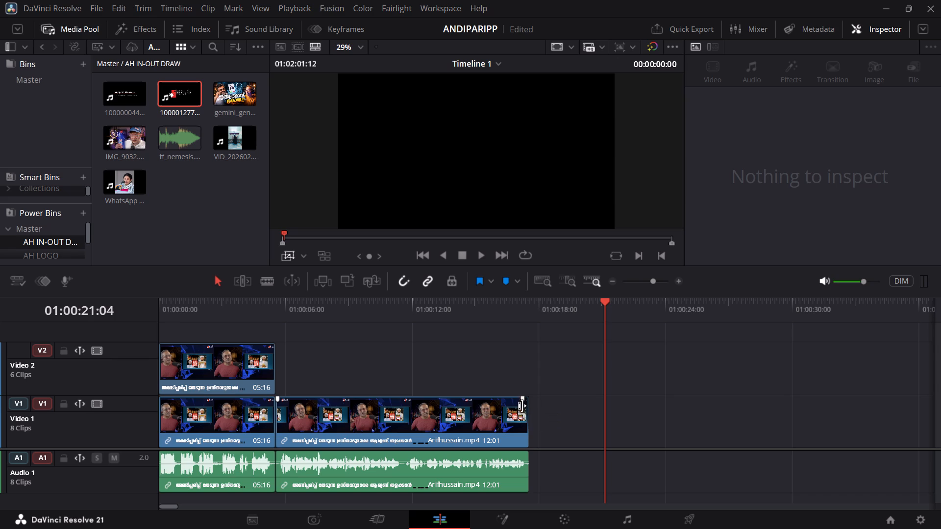
Ripple delete the empty gap following the opening 12:01 clip.
{"action": "left_click", "coordinate": [556, 426]}
{"action": "key", "text": "BackSpace"}
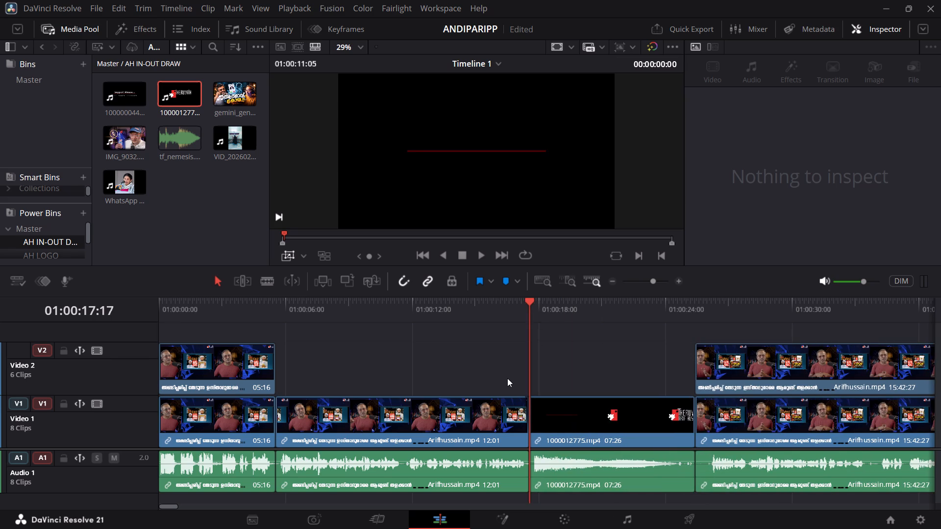
Play through the zoomed 12:01 clip and its transition into the logo intro.
{"action": "left_click", "coordinate": [515, 310]}
{"action": "key", "text": "space"}
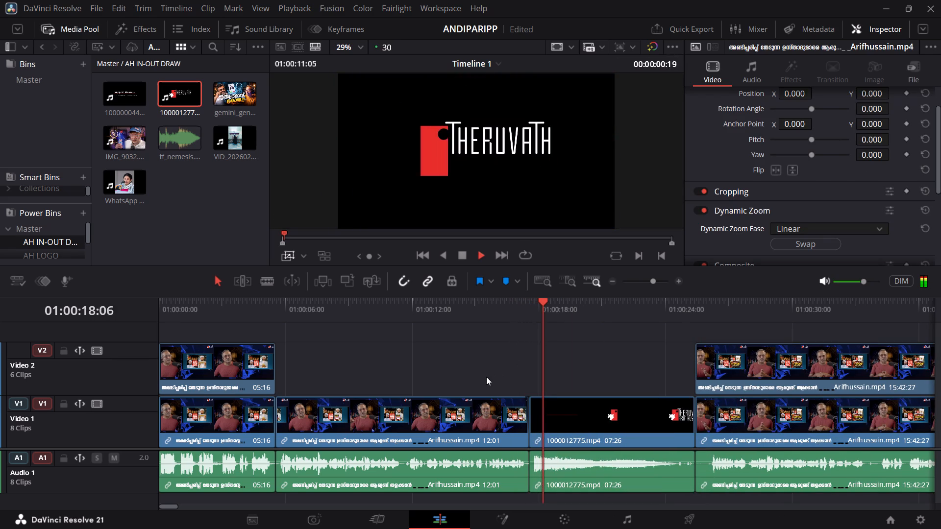
{"action": "key", "text": "space"}
{"action": "left_click", "coordinate": [487, 329]}
{"action": "left_click", "coordinate": [498, 312]}
{"action": "key", "text": "space"}
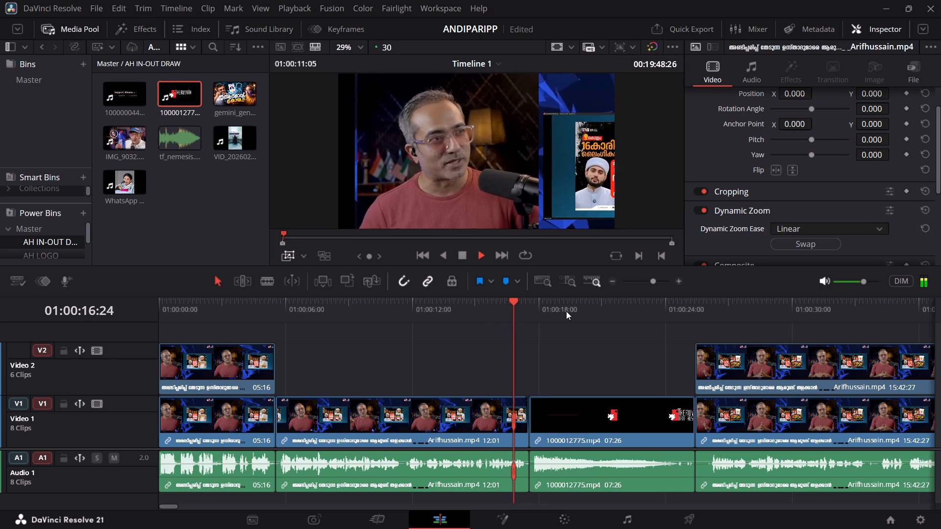
{"action": "left_click", "coordinate": [258, 317]}
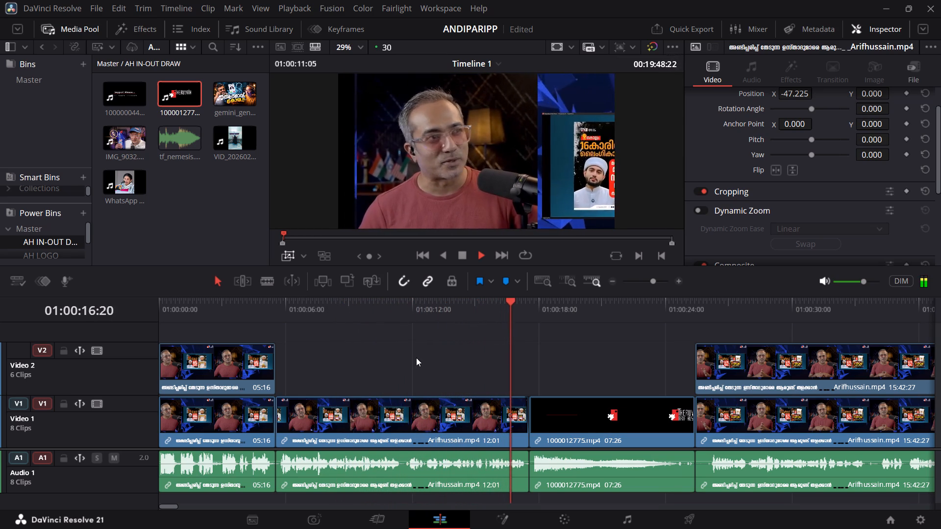
{"action": "key", "text": "space"}
Open color grading and set the saturation of clip 03, the 12:01 teaser segment, to 22.
{"action": "left_click", "coordinate": [414, 426]}
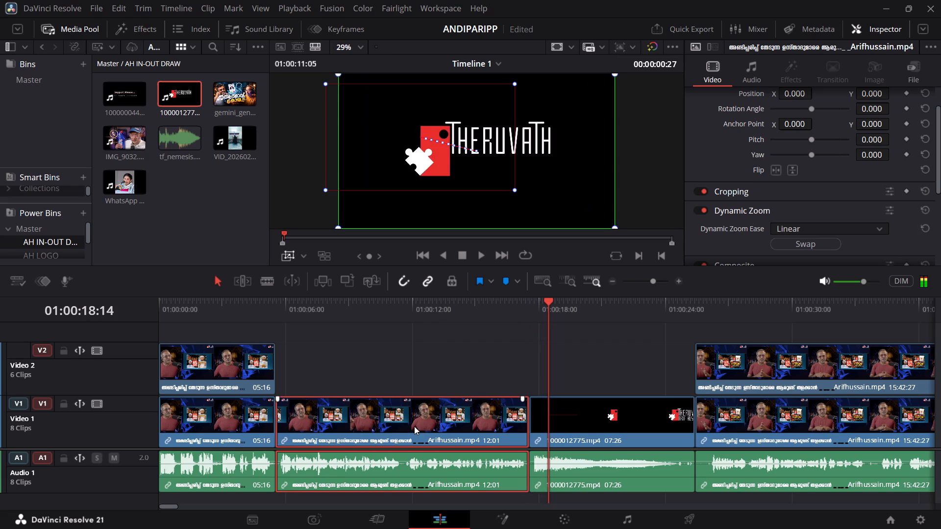
{"action": "left_click", "coordinate": [561, 519]}
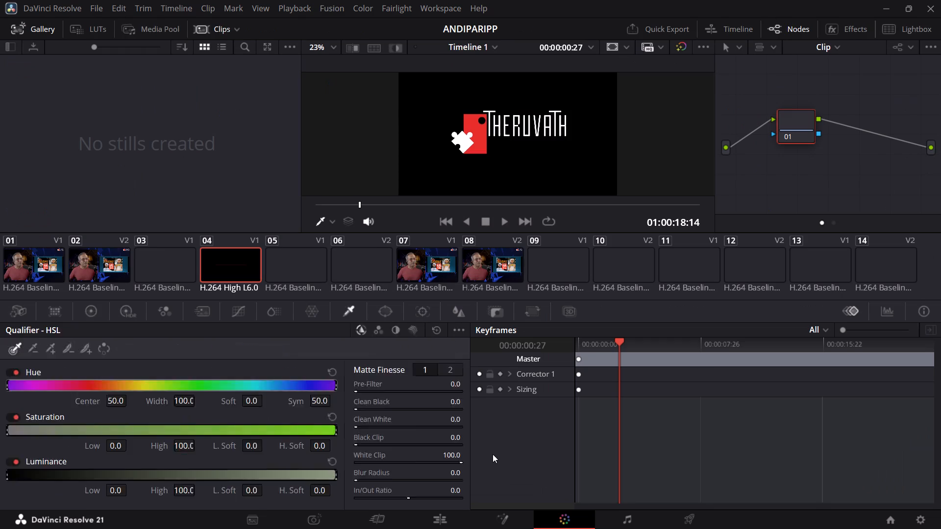
{"action": "left_click", "coordinate": [173, 276]}
{"action": "double_click", "coordinate": [287, 499]}
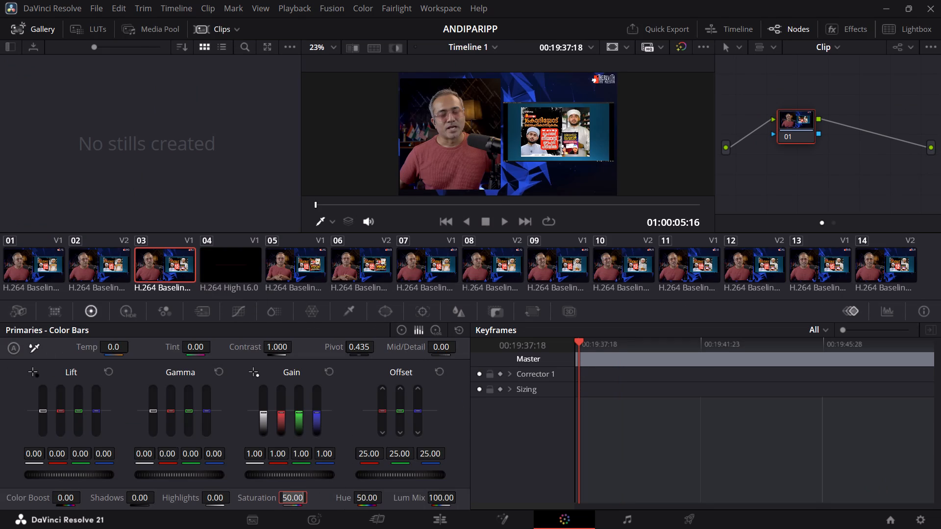
{"action": "key", "text": "2"}
{"action": "key", "text": "2"}
{"action": "left_click", "coordinate": [516, 436]}
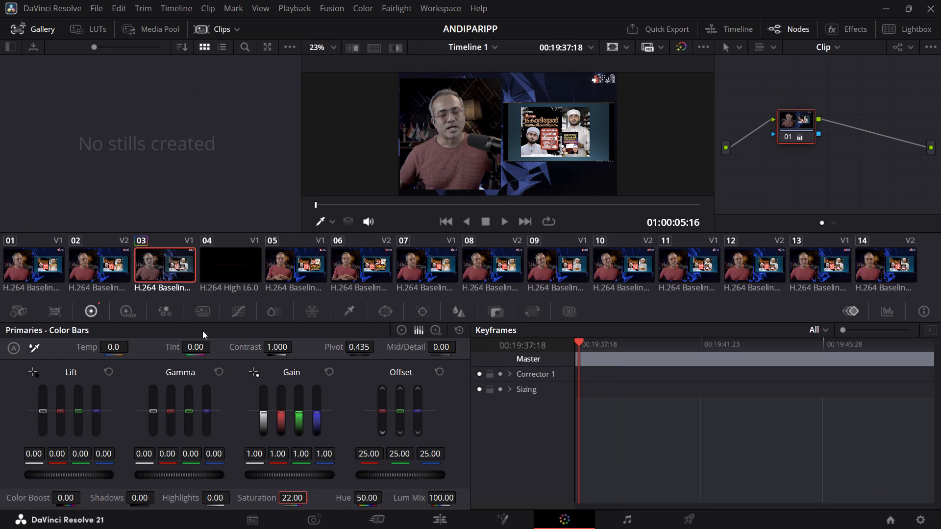
Set the saturation of clip 02, the first teaser segment's Video 2 layer, to 22.
{"action": "left_click", "coordinate": [104, 270]}
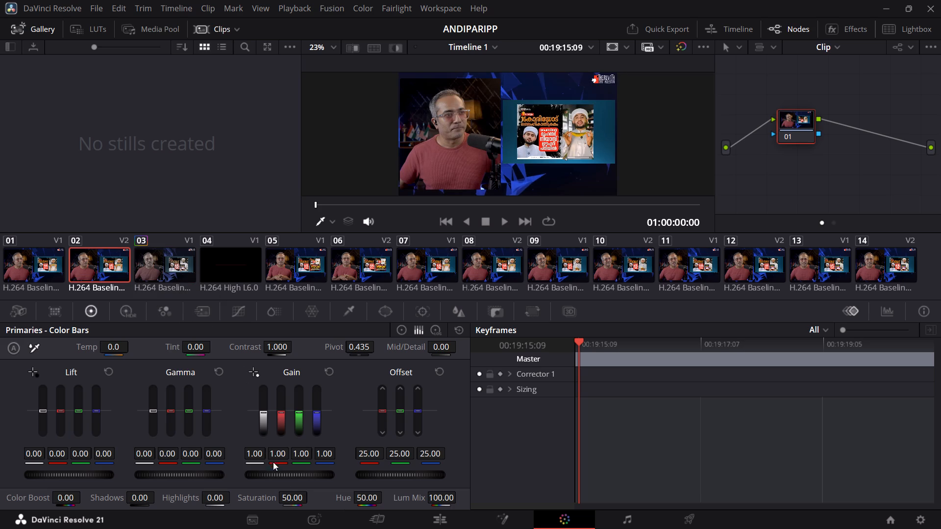
{"action": "left_click", "coordinate": [295, 497]}
{"action": "double_click", "coordinate": [295, 497]}
{"action": "type", "text": "22"}
{"action": "left_click", "coordinate": [507, 433]}
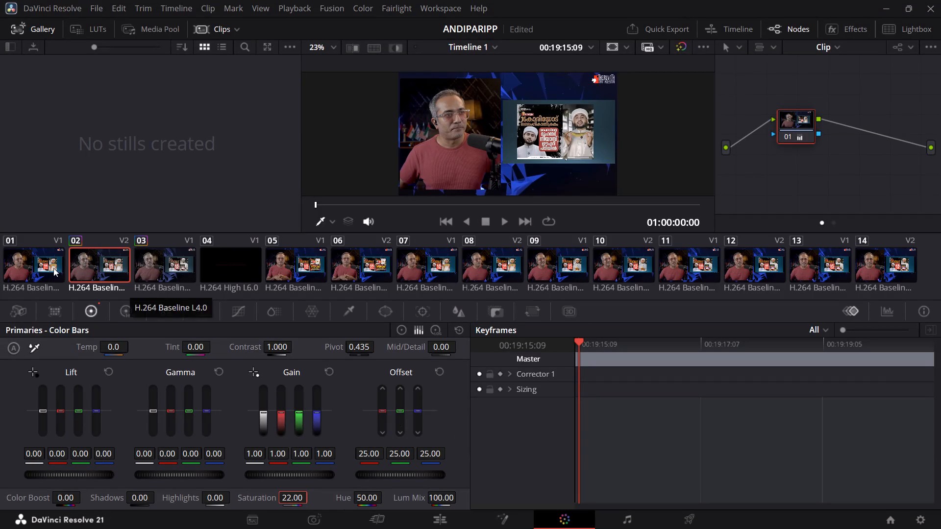
Set the saturation of clip 01, the first teaser segment's Video 1 layer, to 22.
{"action": "left_click", "coordinate": [40, 266]}
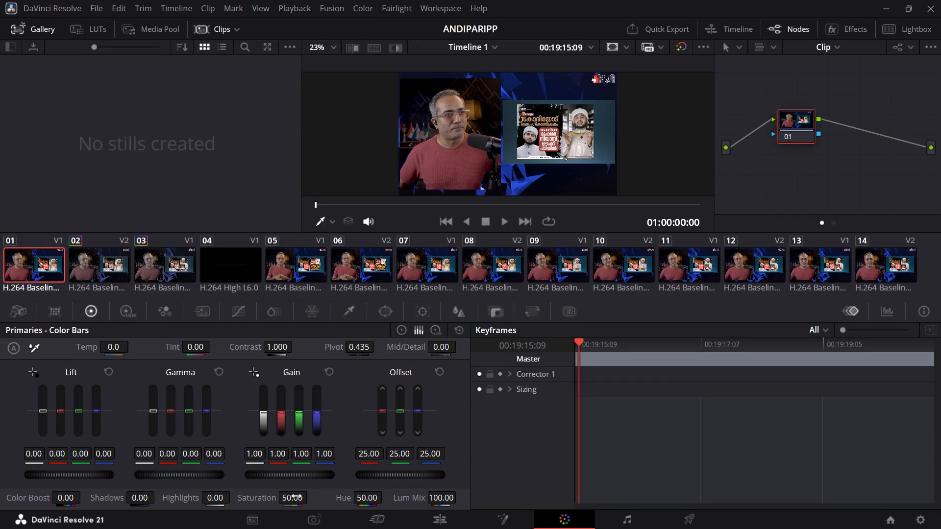
{"action": "double_click", "coordinate": [295, 495]}
{"action": "key", "text": "2"}
{"action": "key", "text": "2"}
{"action": "left_click", "coordinate": [531, 441]}
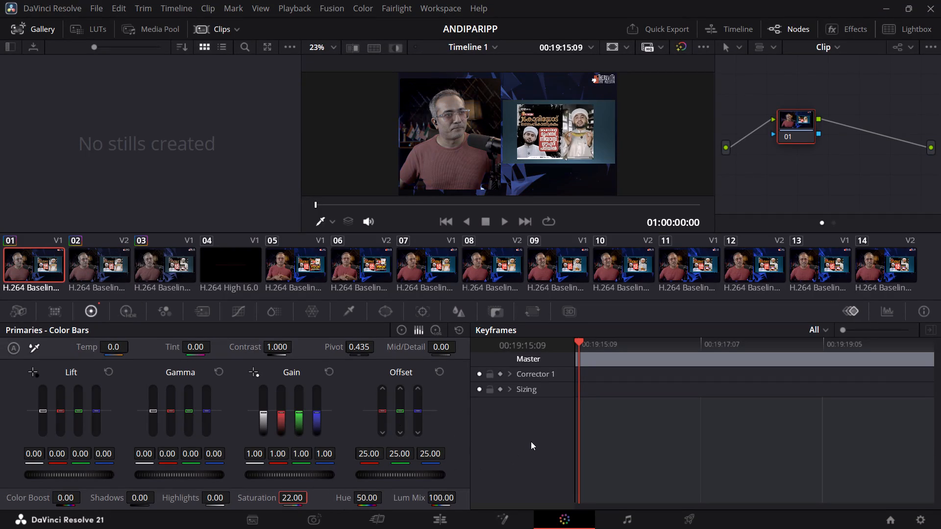
Return to timeline editing and briefly play the opening teaser from the start.
{"action": "left_click", "coordinate": [431, 514]}
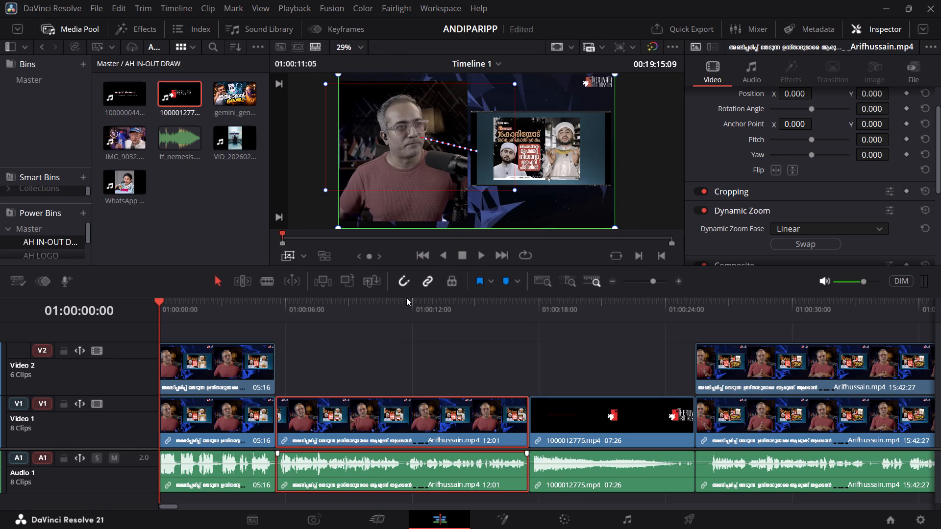
{"action": "left_click", "coordinate": [431, 259]}
{"action": "triple_click", "coordinate": [421, 258]}
{"action": "left_click", "coordinate": [421, 258]}
{"action": "key", "text": "space"}
{"action": "key", "text": "space"}
Switch the viewer's on-screen control from Dynamic Zoom to Transform.
{"action": "left_click", "coordinate": [304, 258]}
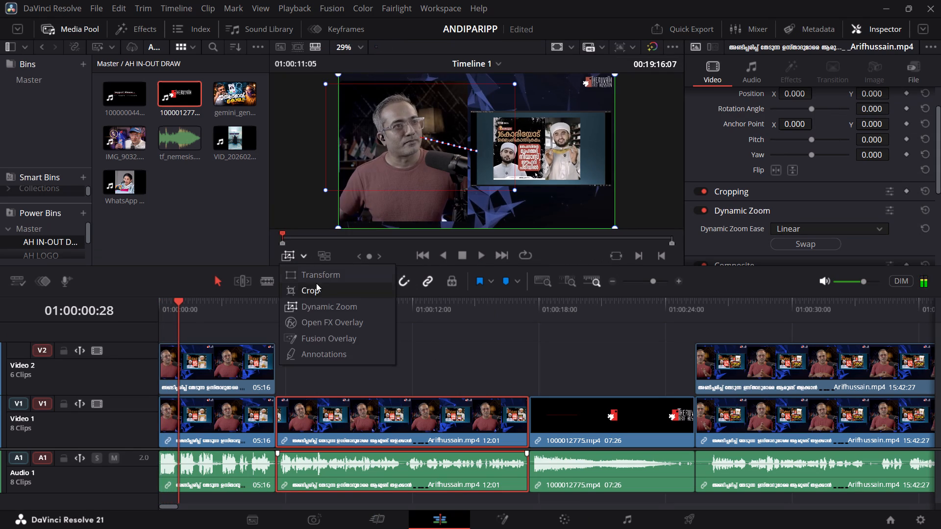
{"action": "left_click", "coordinate": [318, 275]}
Play the opening teaser from the start of the timeline through to the logo intro.
{"action": "key", "text": "space"}
{"action": "left_click_drag", "start_coordinate": [191, 310], "coordinate": [152, 311]}
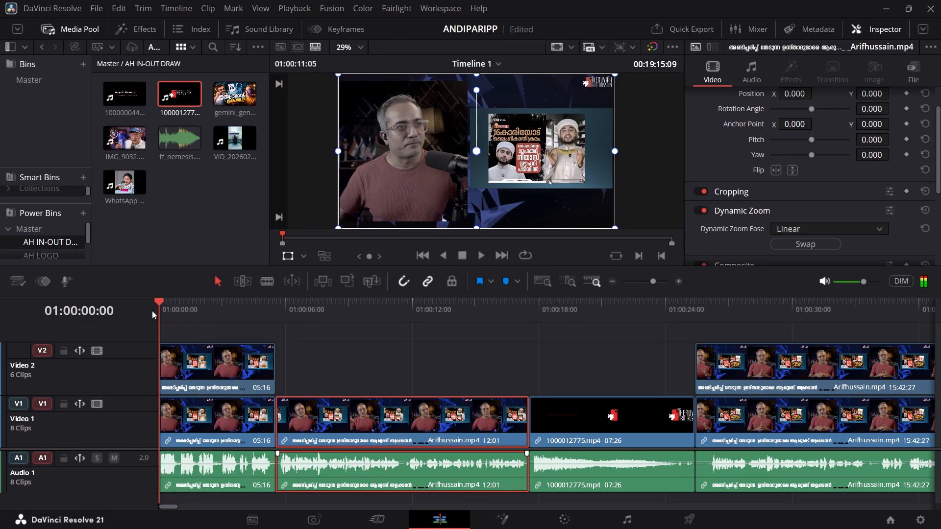
{"action": "left_click_drag", "start_coordinate": [152, 311], "coordinate": [151, 311]}
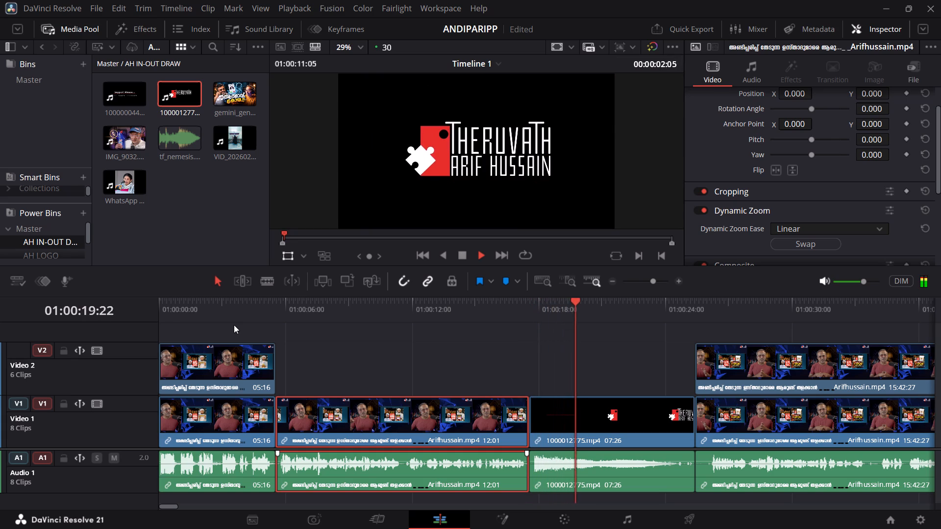
Fade out the end of the 12:01 teaser segment's audio over about 20 frames, leading into the logo intro clip.
{"action": "left_click", "coordinate": [658, 282]}
{"action": "key", "text": "space"}
{"action": "left_click", "coordinate": [427, 258]}
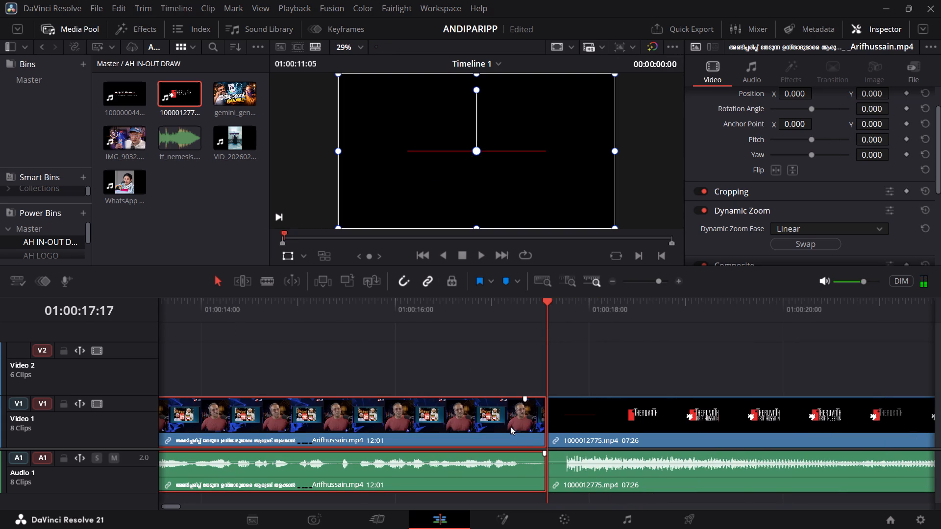
{"action": "left_click_drag", "start_coordinate": [544, 456], "coordinate": [514, 459]}
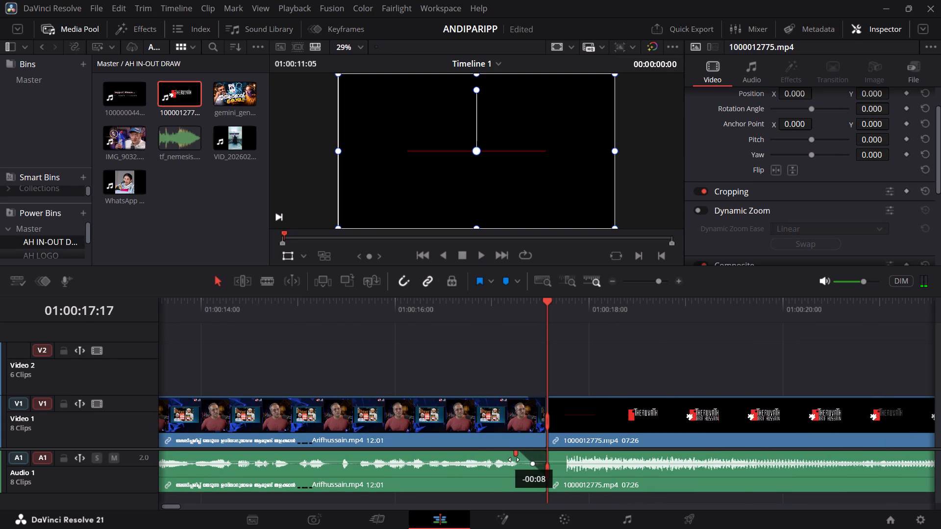
{"action": "left_click_drag", "start_coordinate": [514, 459], "coordinate": [510, 459]}
{"action": "left_click", "coordinate": [404, 319]}
{"action": "key", "text": "space"}
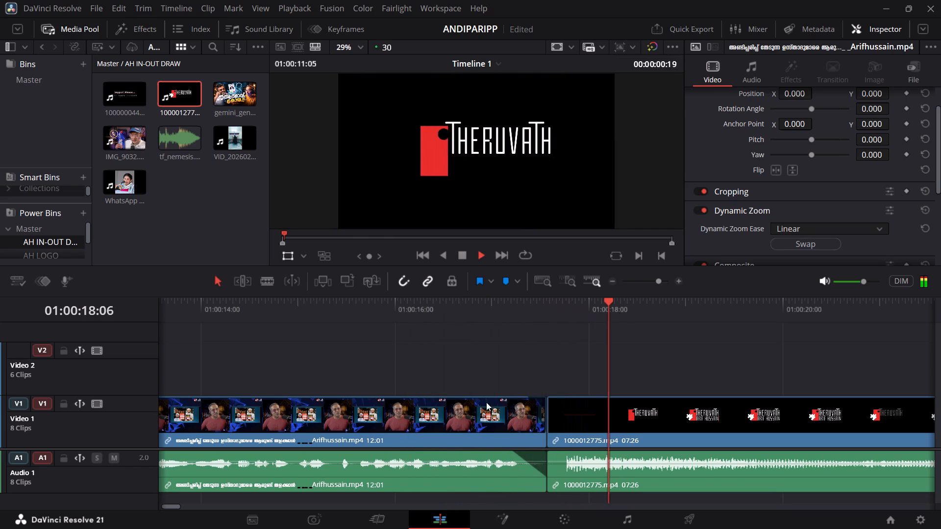
{"action": "key", "text": "space"}
{"action": "left_click_drag", "start_coordinate": [511, 452], "coordinate": [468, 451]}
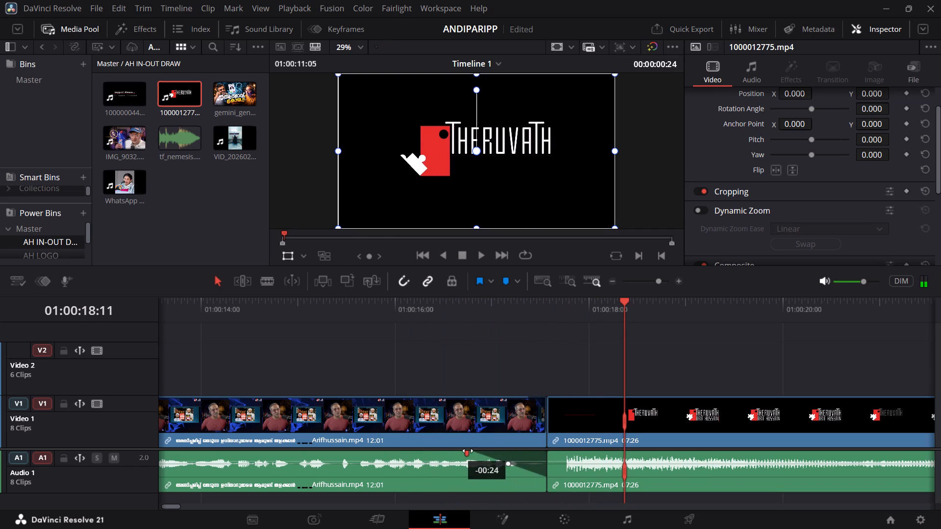
{"action": "left_click_drag", "start_coordinate": [468, 451], "coordinate": [479, 452]}
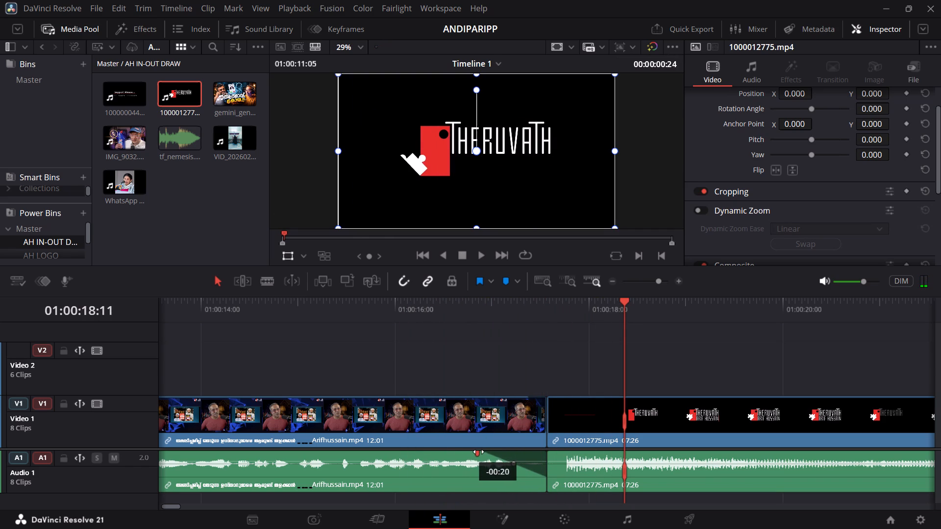
{"action": "left_click_drag", "start_coordinate": [479, 452], "coordinate": [480, 452]}
Play back the faded transition into the logo intro, and replay the whole opening from the timeline start.
{"action": "left_click", "coordinate": [394, 310]}
{"action": "key", "text": "space"}
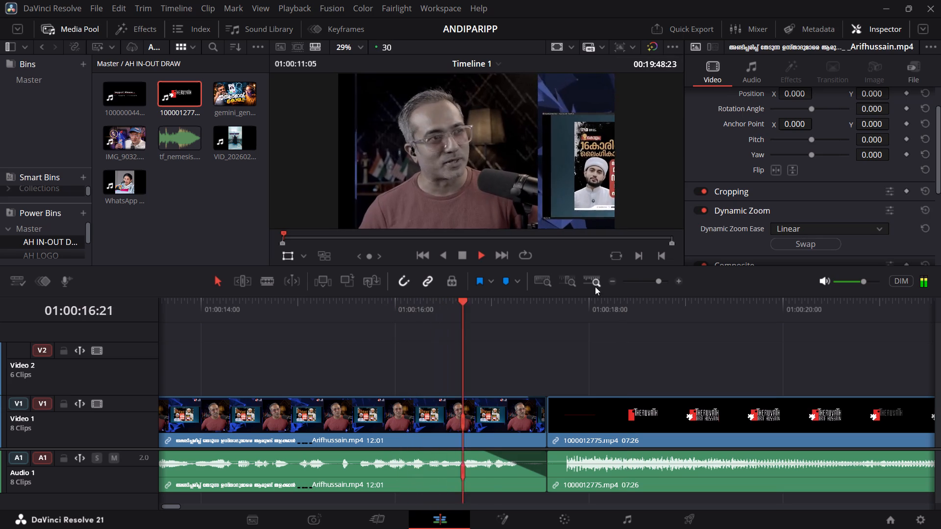
{"action": "left_click", "coordinate": [648, 284]}
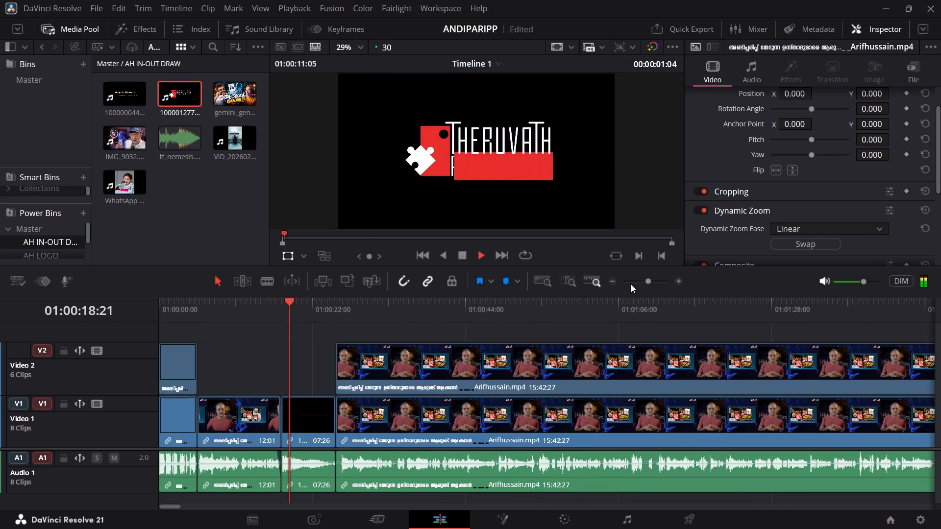
{"action": "left_click", "coordinate": [260, 314]}
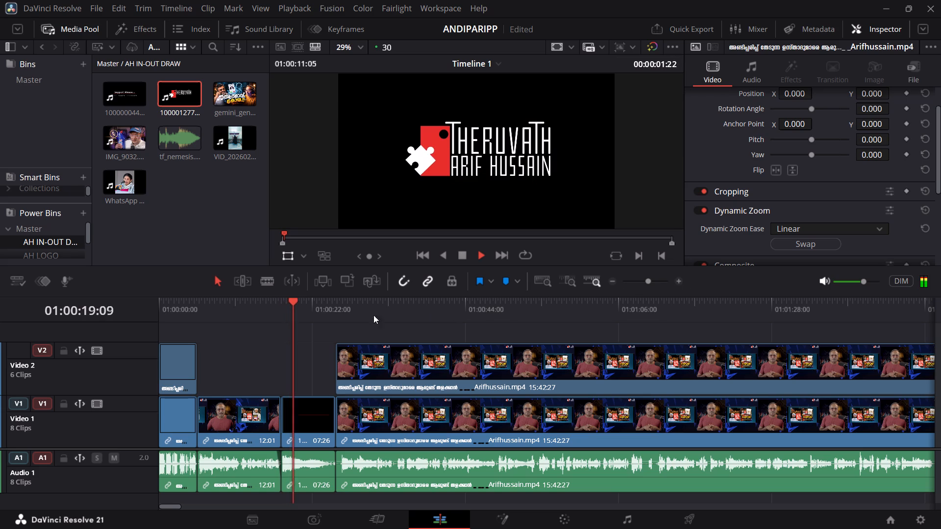
{"action": "left_click_drag", "start_coordinate": [229, 312], "coordinate": [137, 312]}
{"action": "key", "text": "space"}
{"action": "key", "text": "space"}
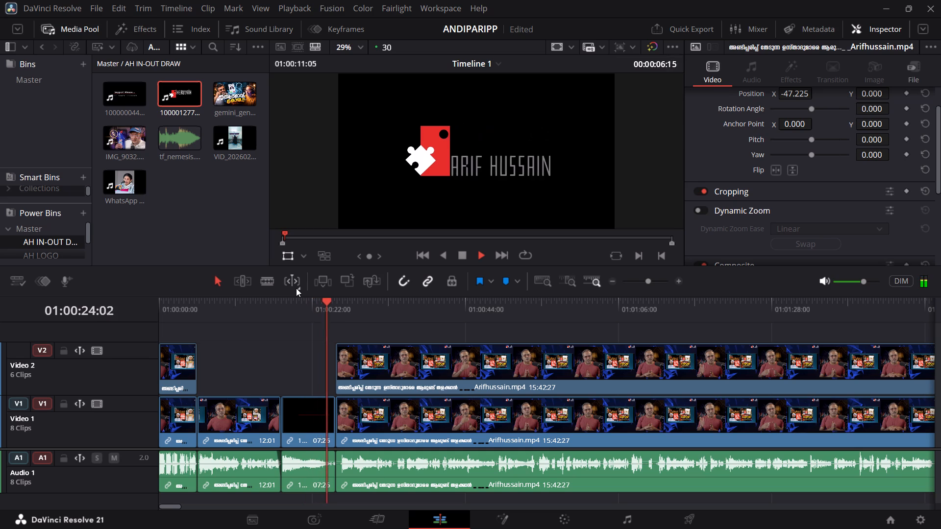
Move past the opening and the source highlight segments into the 43:28:15 clip at about 01:16:58 and play it.
{"action": "left_click", "coordinate": [497, 254]}
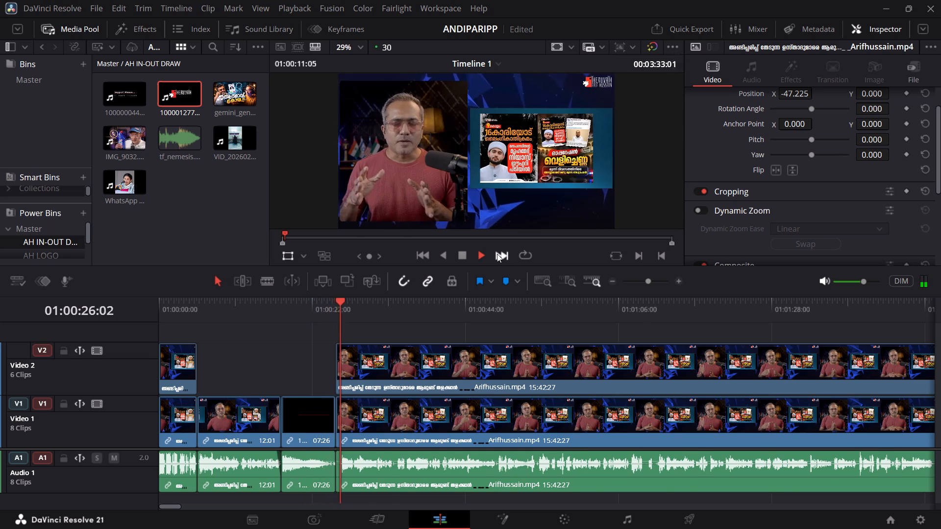
{"action": "left_click", "coordinate": [497, 254]}
{"action": "left_click", "coordinate": [497, 254]}
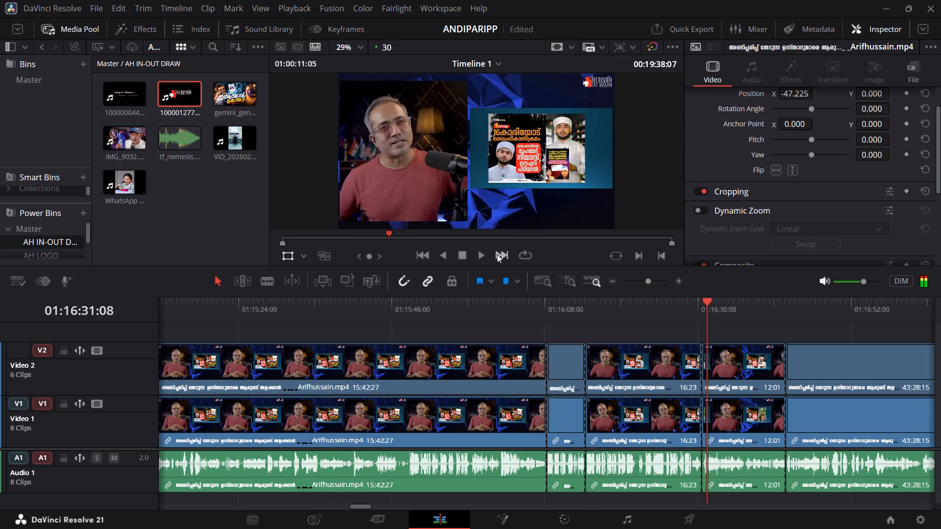
{"action": "left_click", "coordinate": [643, 283]}
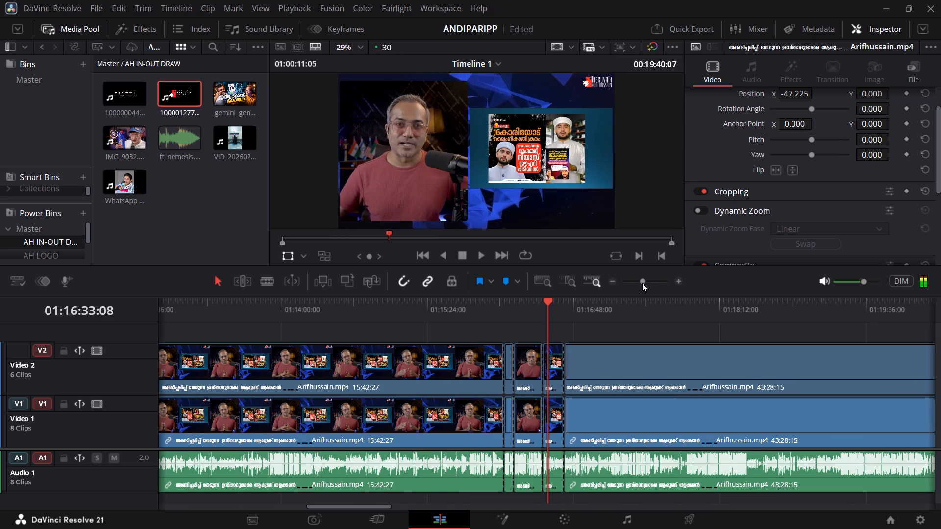
{"action": "left_click", "coordinate": [640, 283]}
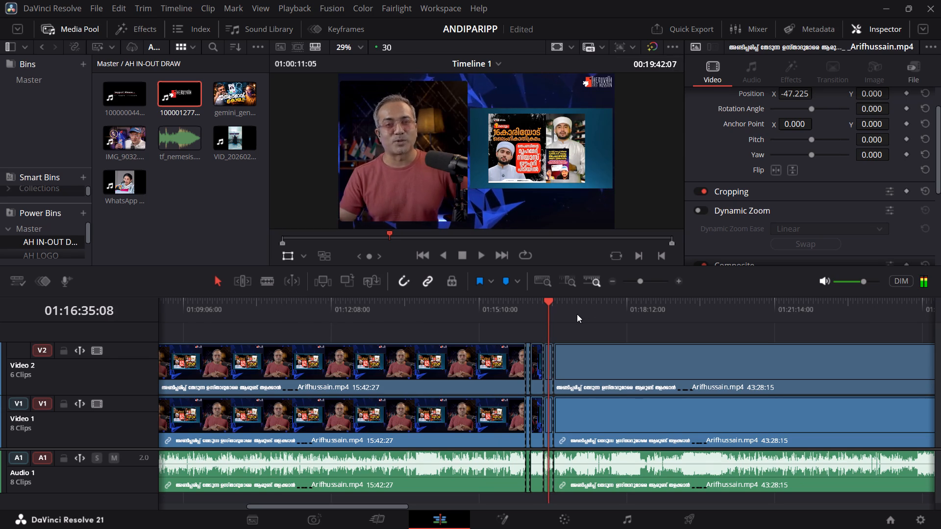
{"action": "left_click_drag", "start_coordinate": [560, 308], "coordinate": [567, 312]}
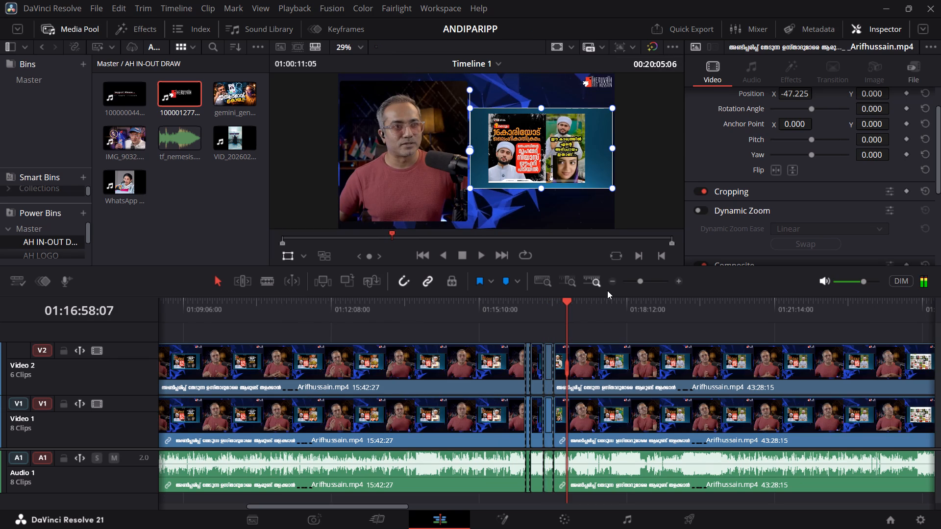
{"action": "left_click", "coordinate": [644, 282]}
{"action": "key", "text": "space"}
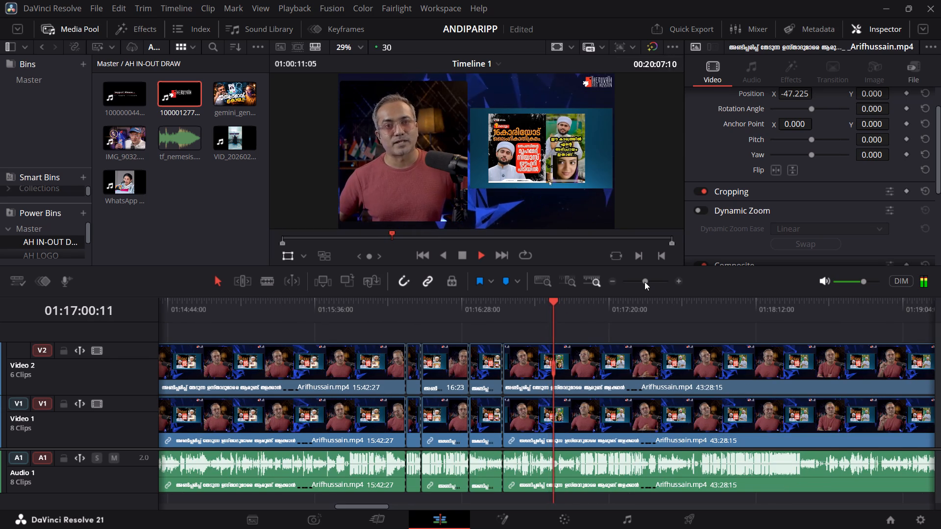
Skim the early part of the 43:28:15 clip from about 01:17:02 to 01:19:14, checking the slide panel beside the speaker.
{"action": "left_click", "coordinate": [570, 310]}
{"action": "left_click", "coordinate": [582, 309]}
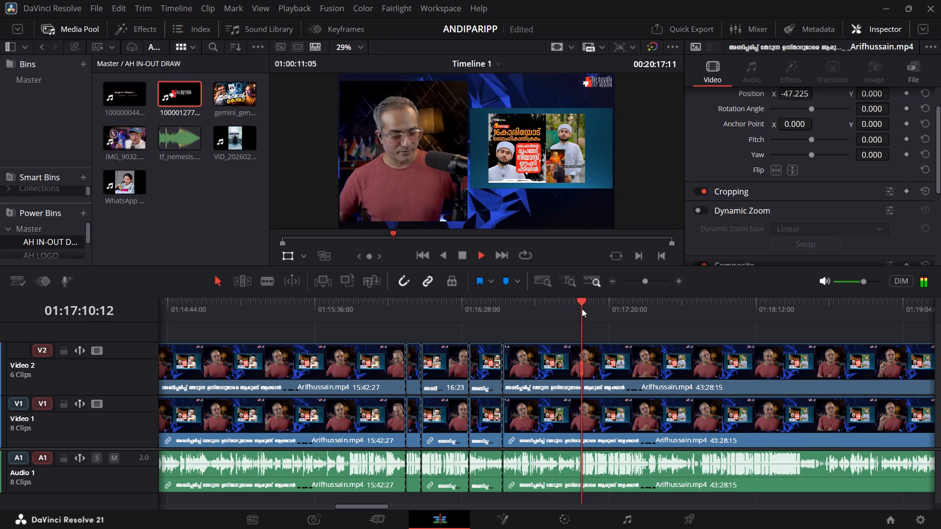
{"action": "left_click_drag", "start_coordinate": [601, 307], "coordinate": [662, 313]}
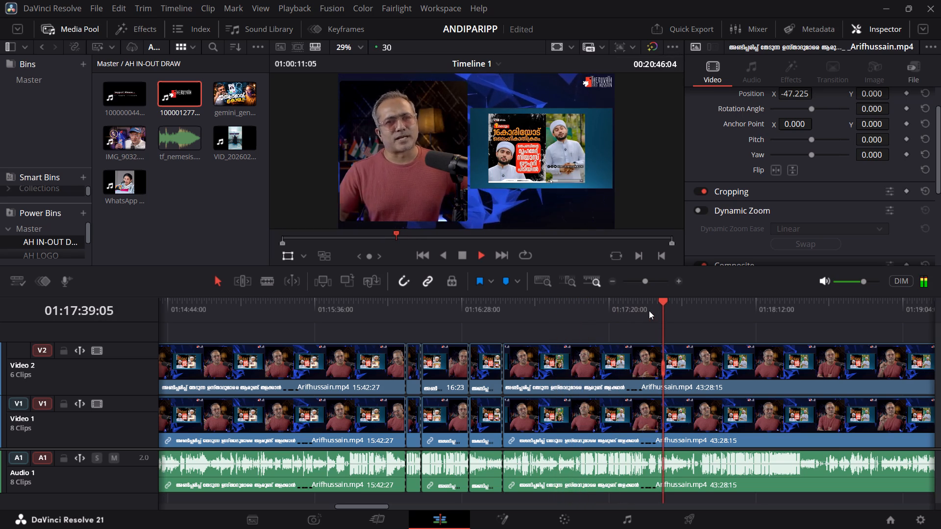
{"action": "left_click", "coordinate": [641, 307]}
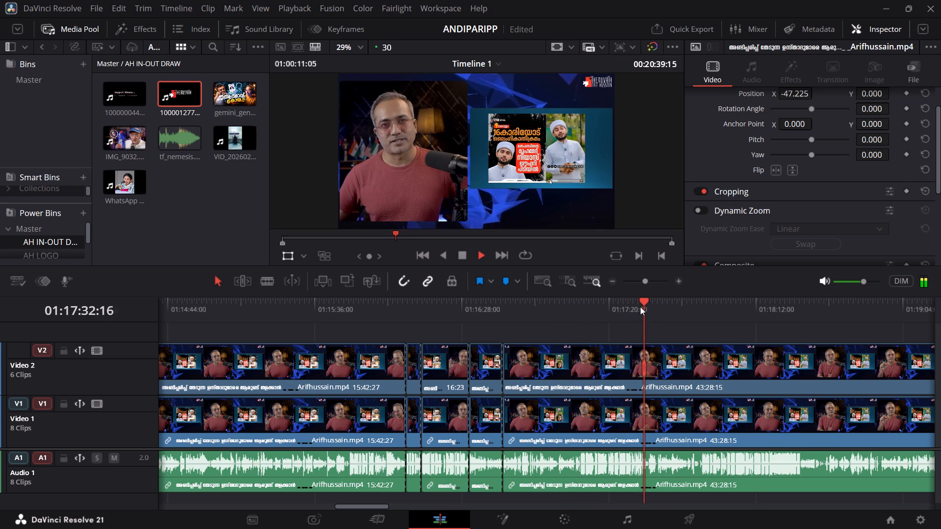
{"action": "left_click", "coordinate": [649, 307]}
{"action": "left_click", "coordinate": [669, 310]}
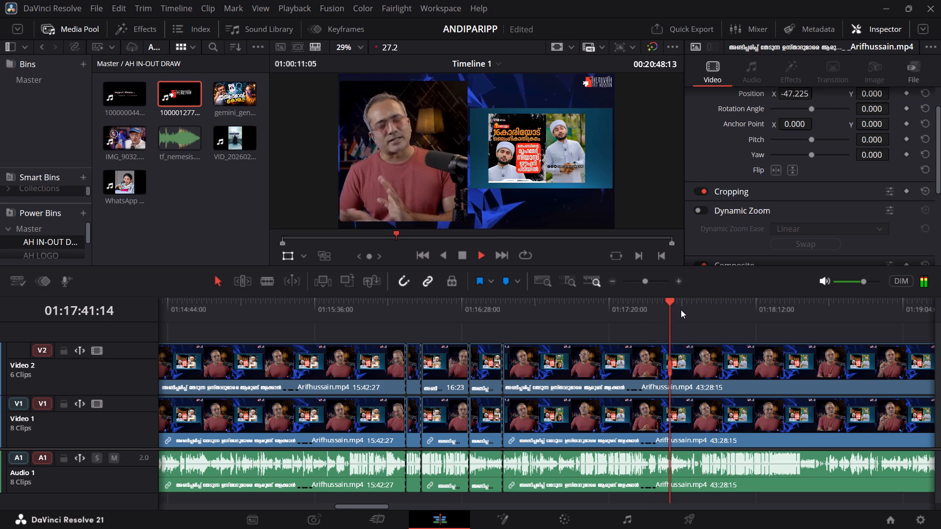
{"action": "left_click", "coordinate": [684, 310]}
{"action": "left_click", "coordinate": [694, 309]}
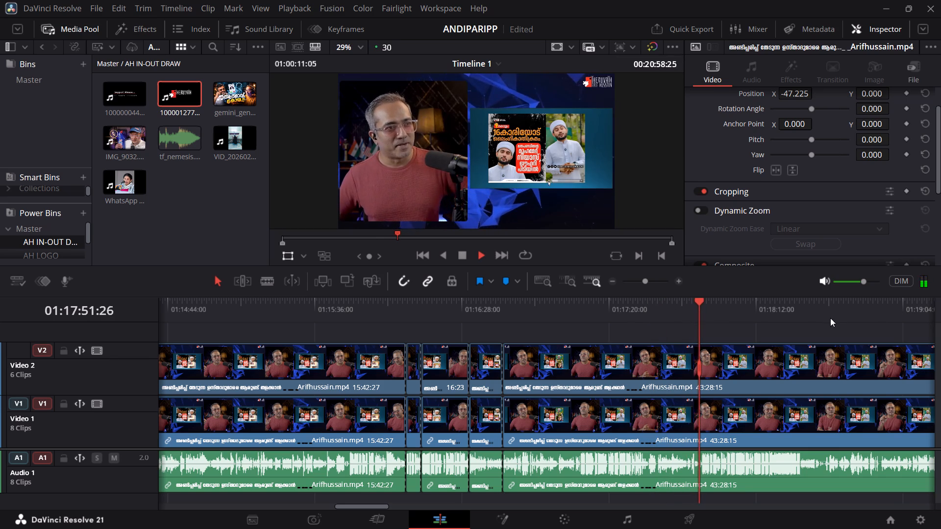
{"action": "left_click", "coordinate": [796, 311]}
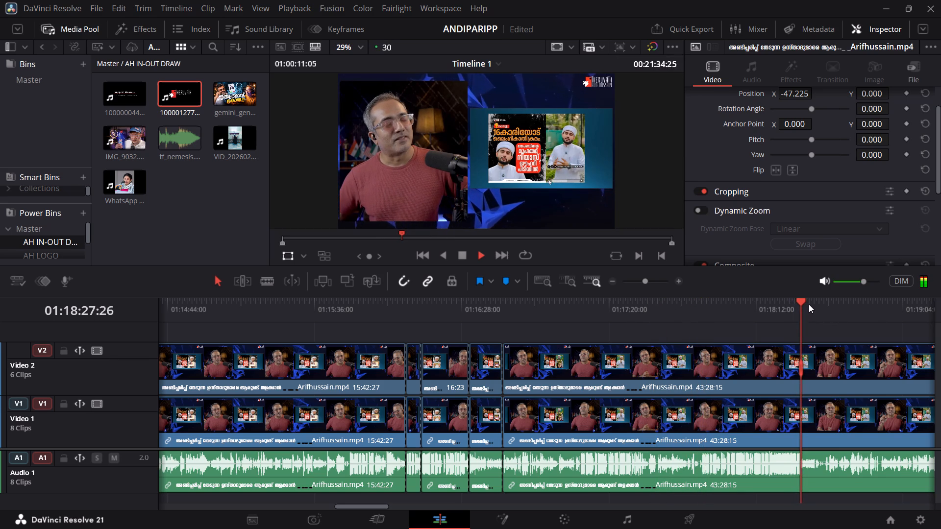
{"action": "left_click", "coordinate": [811, 305]}
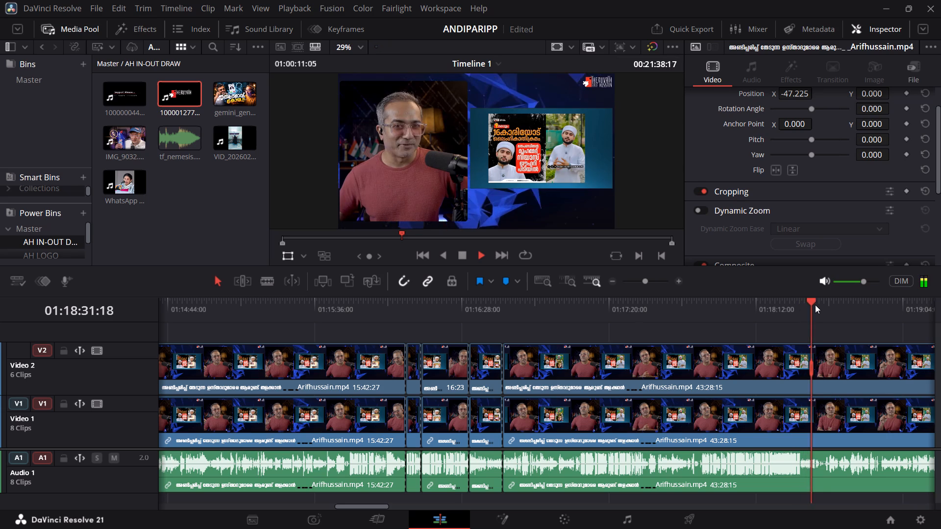
{"action": "left_click", "coordinate": [823, 308]}
{"action": "left_click", "coordinate": [935, 307]}
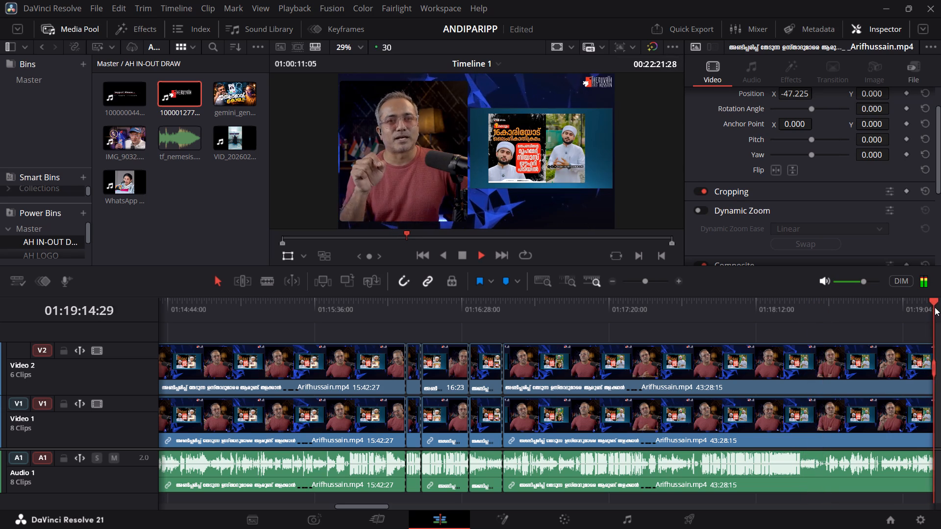
Skim further through the 43:28:15 clip to about 01:23:37, checking the slide panel content.
{"action": "left_click_drag", "start_coordinate": [634, 306], "coordinate": [669, 309]}
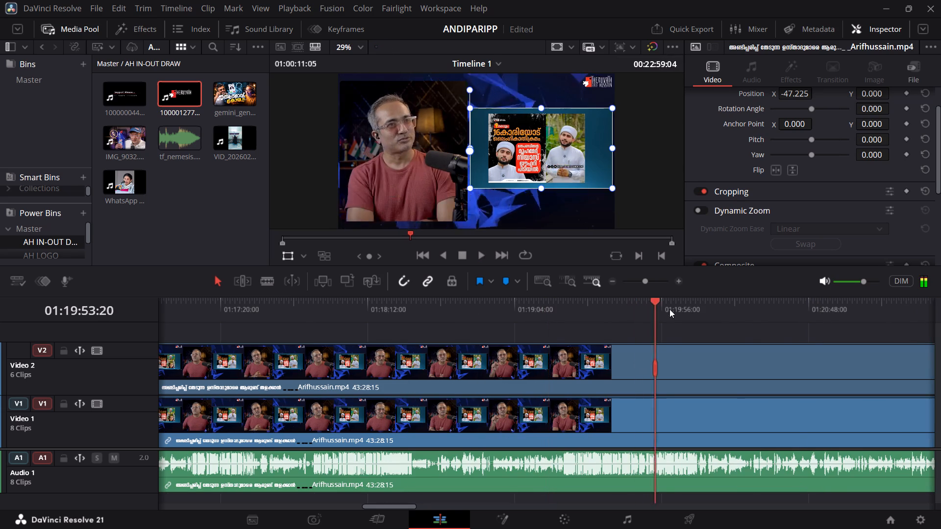
{"action": "left_click_drag", "start_coordinate": [669, 309], "coordinate": [778, 309]}
{"action": "left_click", "coordinate": [918, 313]}
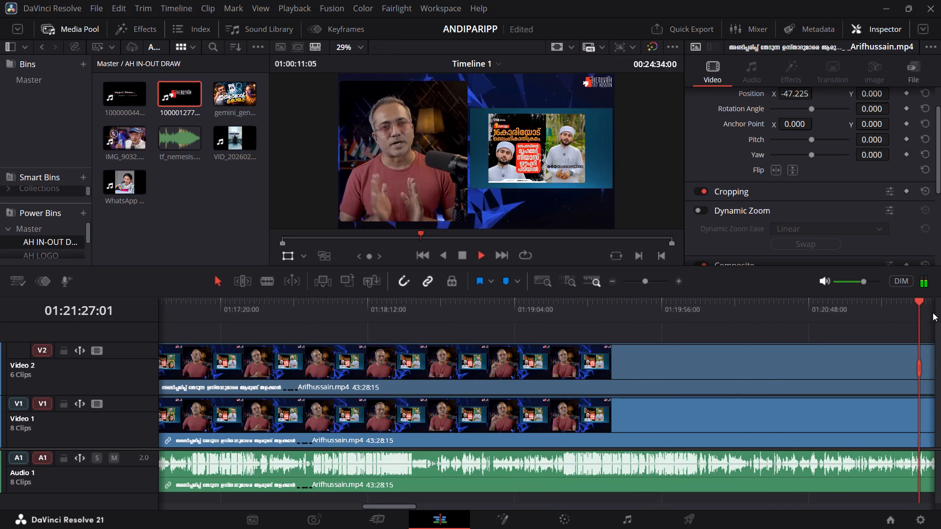
{"action": "left_click", "coordinate": [933, 313]}
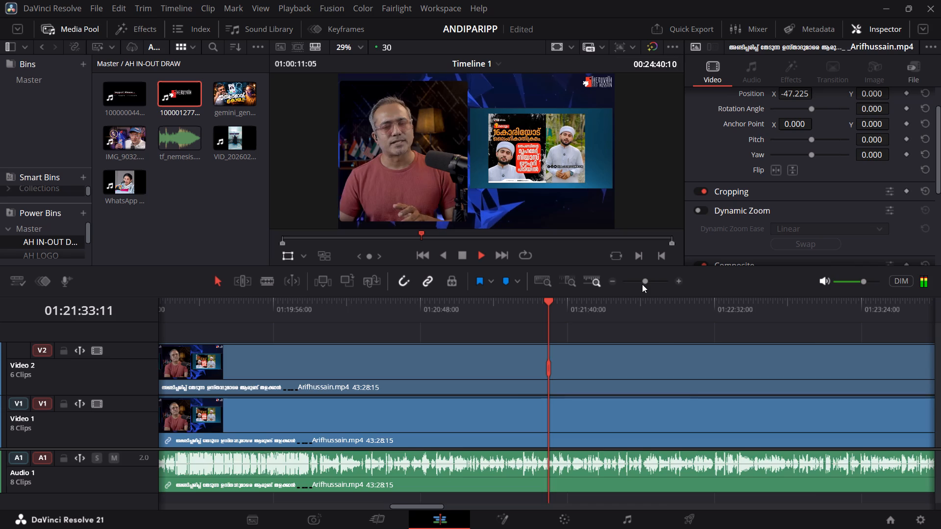
{"action": "left_click", "coordinate": [642, 284]}
{"action": "left_click_drag", "start_coordinate": [565, 312], "coordinate": [682, 313]}
{"action": "left_click", "coordinate": [735, 313]}
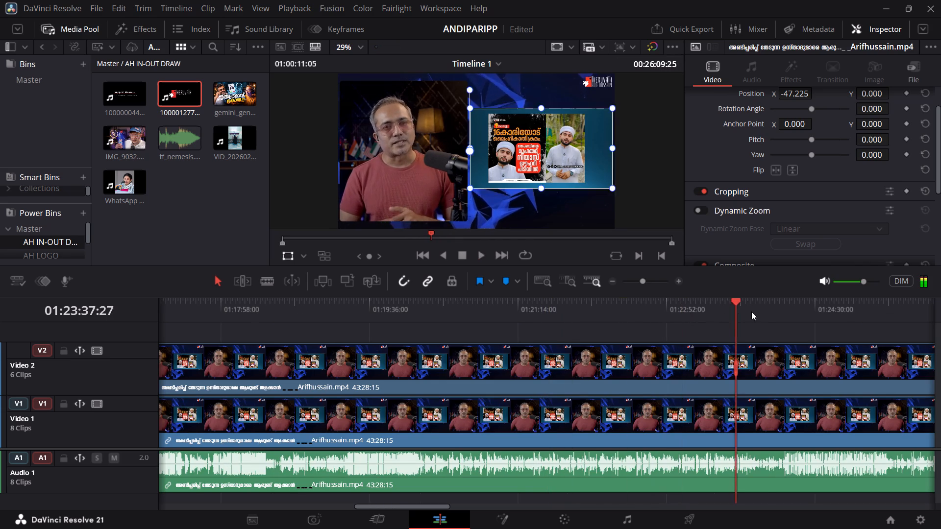
Play and replay the 43:28:15 clip between about 01:23:37 and 01:24:05, checking the Google search slide beside the speaker.
{"action": "left_click", "coordinate": [766, 310]}
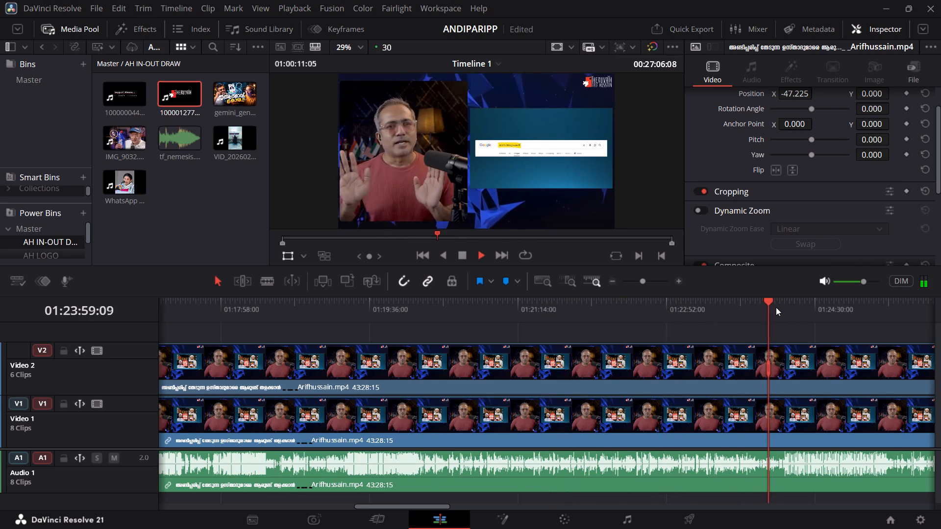
{"action": "left_click", "coordinate": [776, 307]}
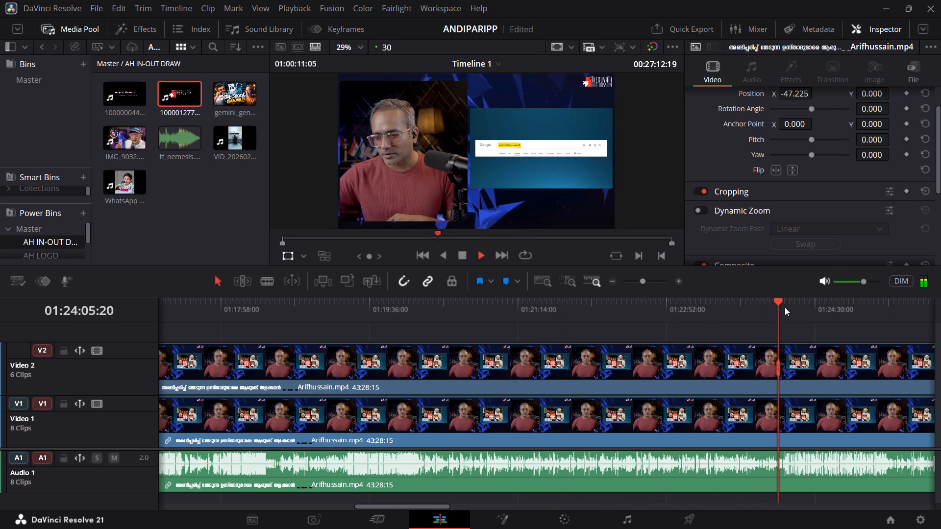
{"action": "left_click", "coordinate": [757, 307]}
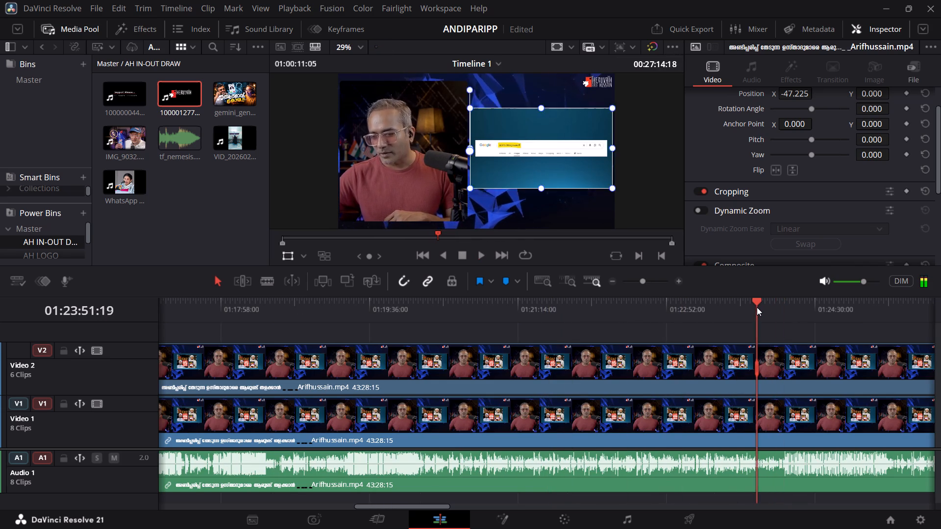
{"action": "left_click", "coordinate": [733, 307]}
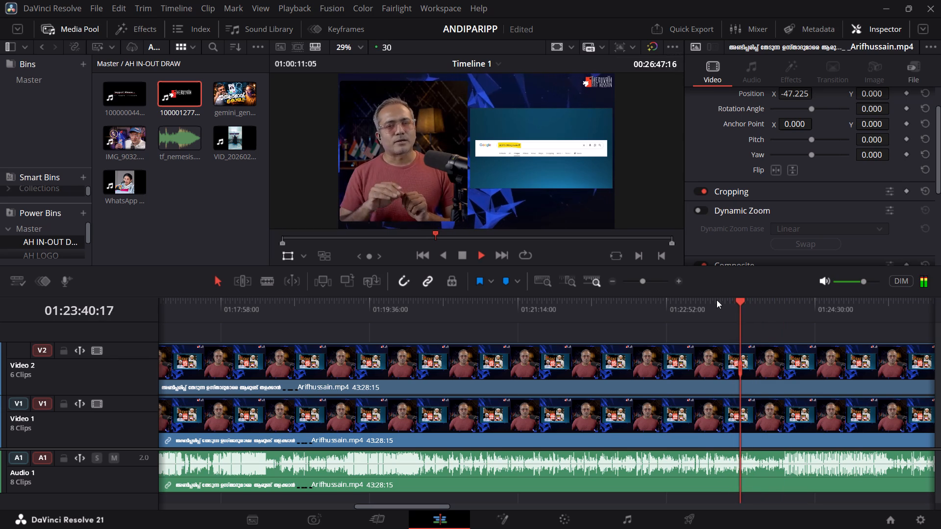
{"action": "left_click", "coordinate": [747, 319]}
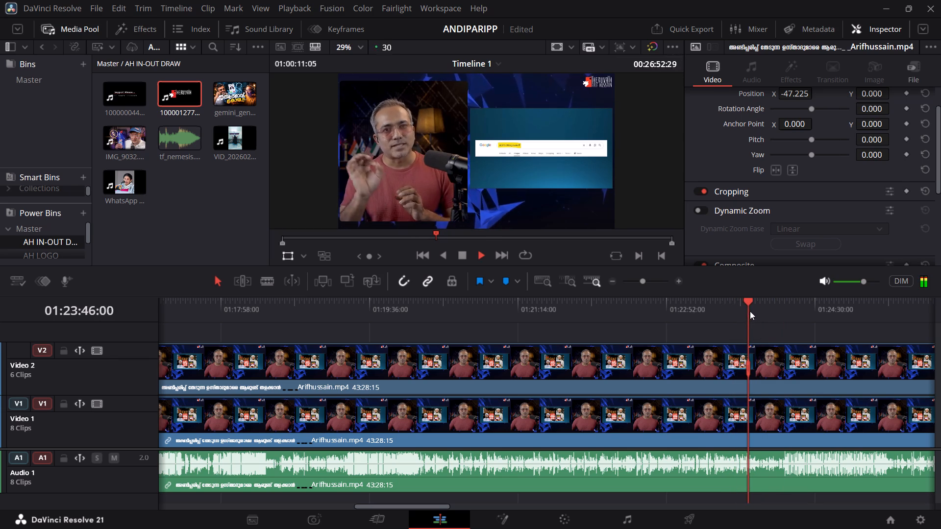
{"action": "left_click", "coordinate": [750, 311]}
{"action": "left_click", "coordinate": [760, 310]}
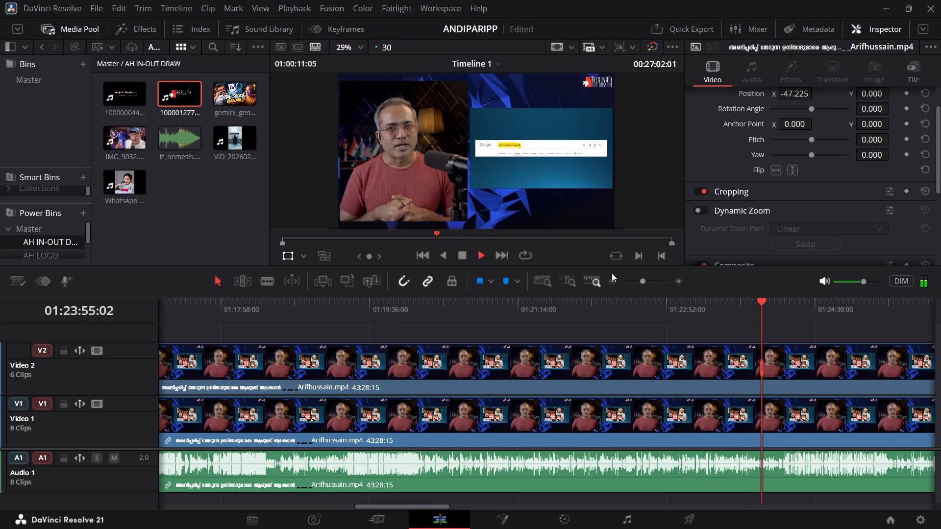
Skim the 43:28:15 clip from about 01:24:13 to 01:25:38, checking the search and image-results slides in the panel.
{"action": "left_click", "coordinate": [646, 281]}
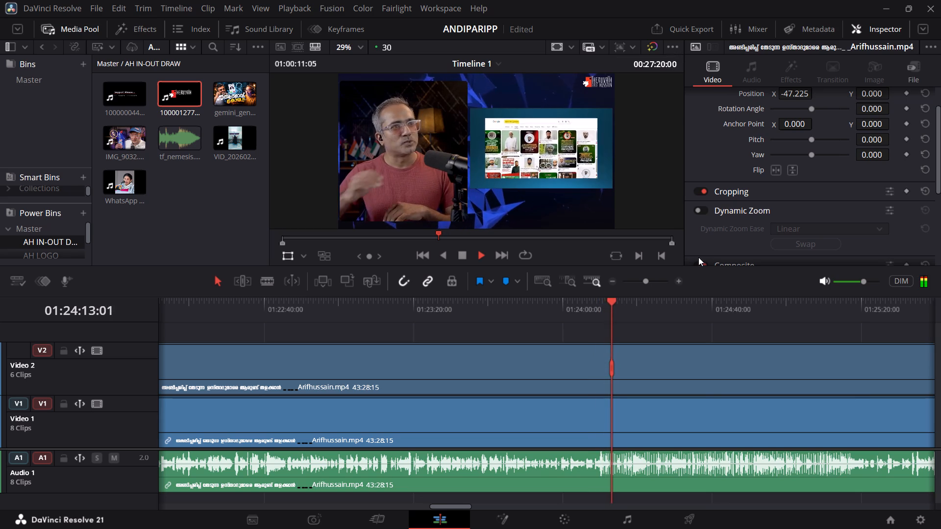
{"action": "left_click", "coordinate": [693, 294]}
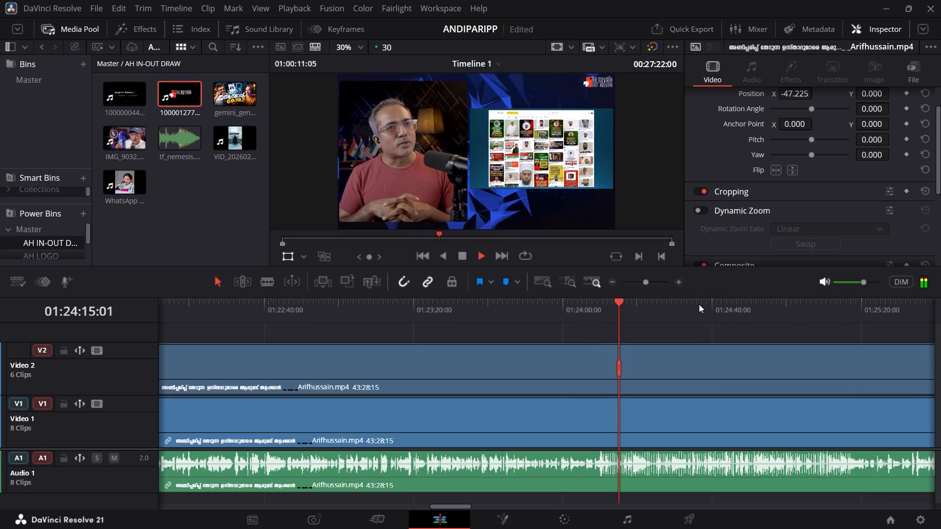
{"action": "left_click", "coordinate": [714, 306]}
{"action": "left_click", "coordinate": [784, 309]}
{"action": "left_click", "coordinate": [847, 309]}
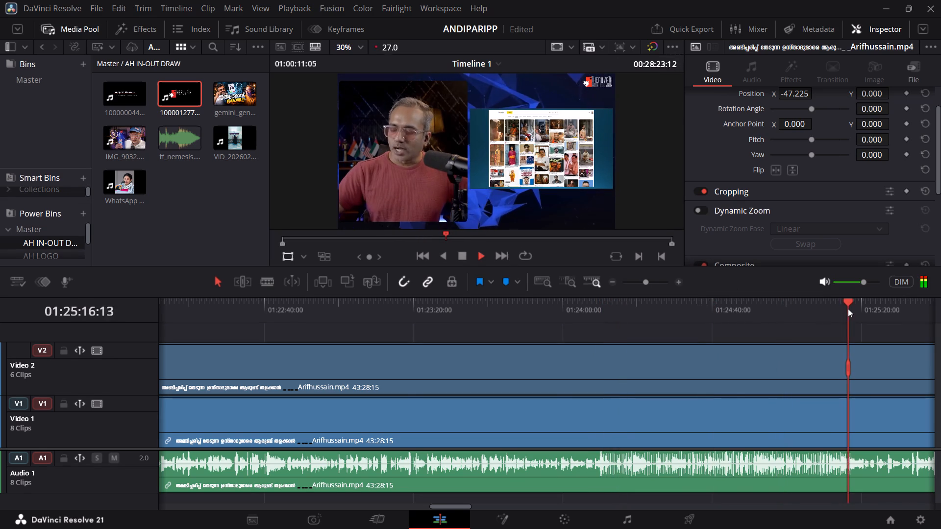
{"action": "left_click_drag", "start_coordinate": [739, 314], "coordinate": [818, 317]}
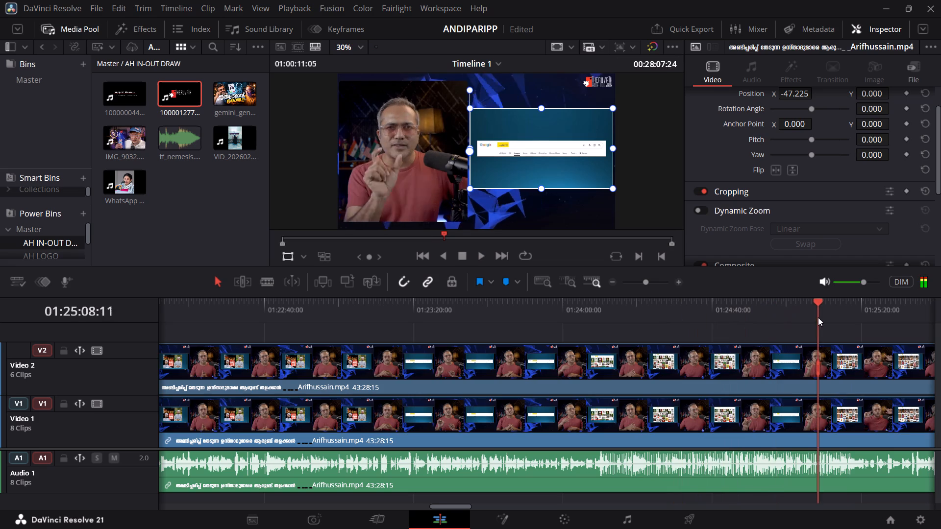
{"action": "left_click_drag", "start_coordinate": [818, 317], "coordinate": [818, 317]}
{"action": "left_click", "coordinate": [857, 304]}
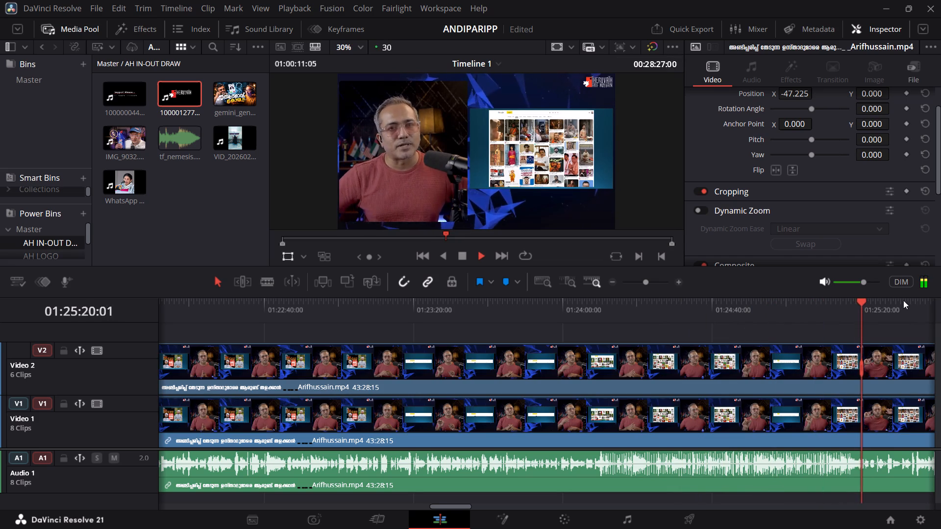
{"action": "left_click", "coordinate": [904, 301]}
{"action": "left_click", "coordinate": [927, 305]}
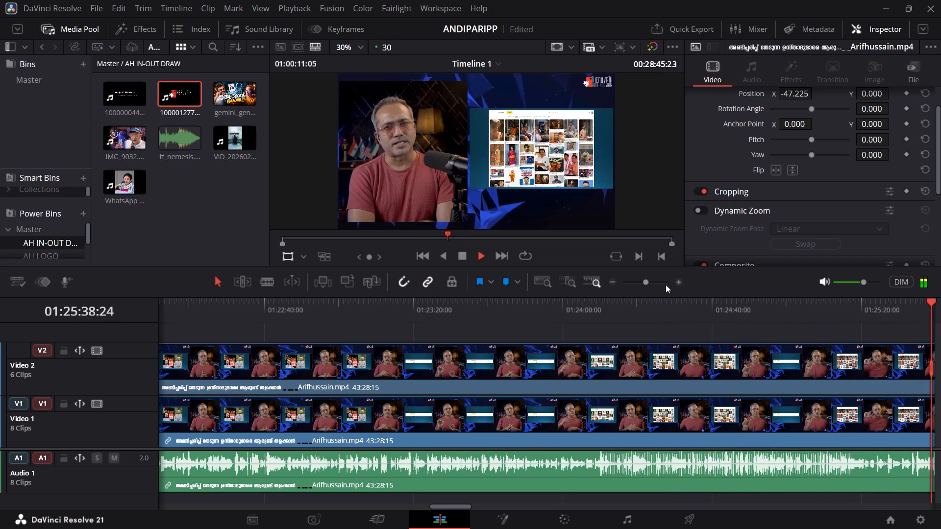
Skim the 43:28:15 clip in larger jumps from about 01:25:40 to 01:33:11, checking the slide panel beside the speaker.
{"action": "left_click", "coordinate": [644, 283]}
{"action": "left_click", "coordinate": [641, 283]}
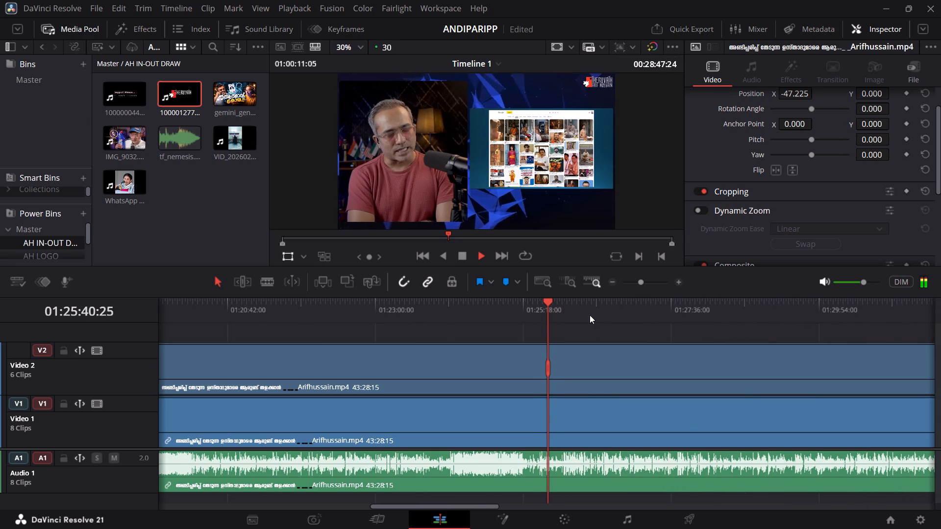
{"action": "left_click_drag", "start_coordinate": [557, 305], "coordinate": [564, 305]}
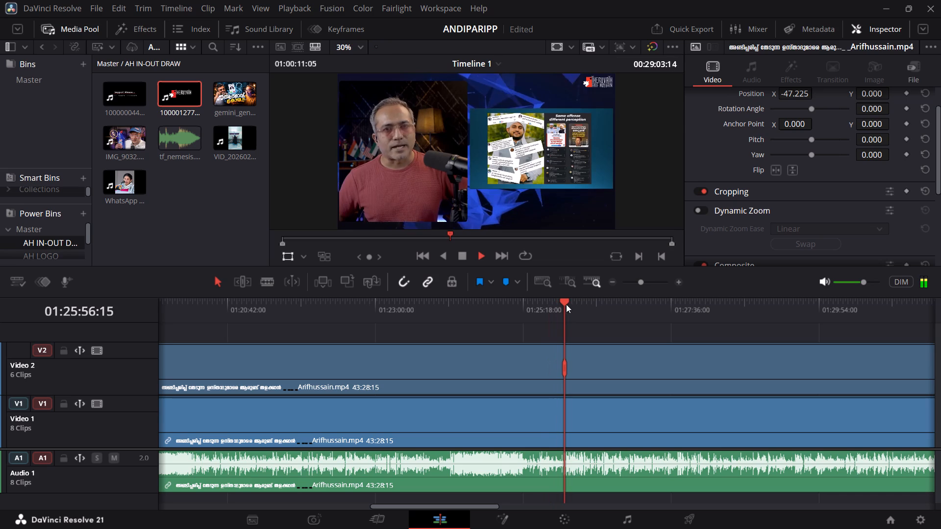
{"action": "left_click", "coordinate": [559, 307]}
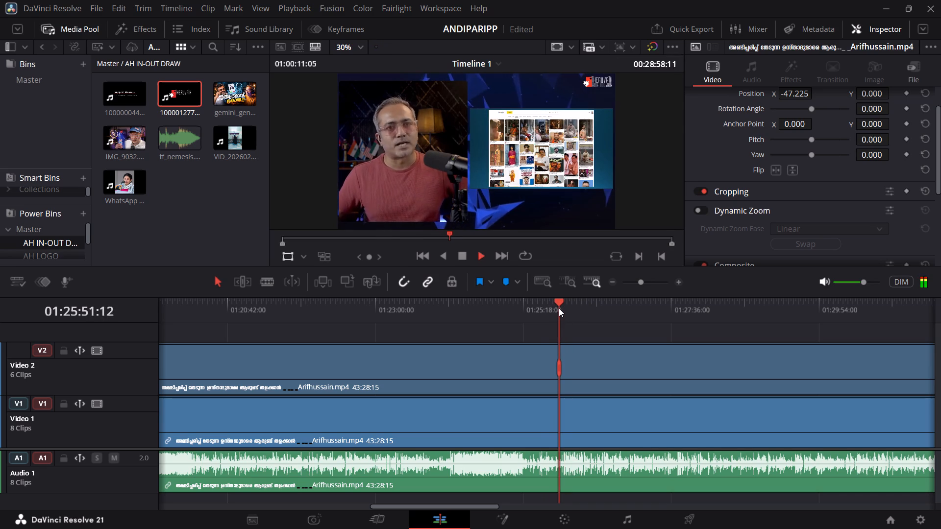
{"action": "left_click_drag", "start_coordinate": [574, 305], "coordinate": [673, 320]}
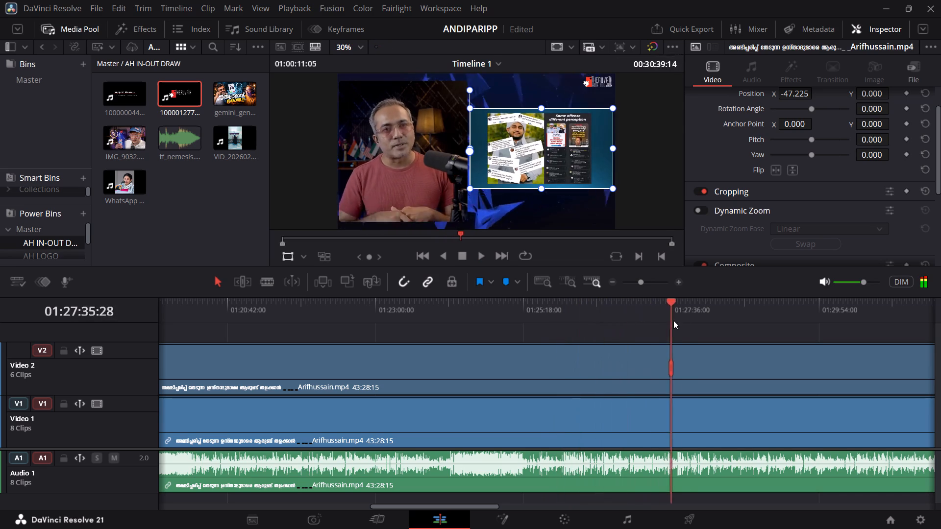
{"action": "left_click_drag", "start_coordinate": [673, 320], "coordinate": [687, 323]}
{"action": "left_click", "coordinate": [778, 313]}
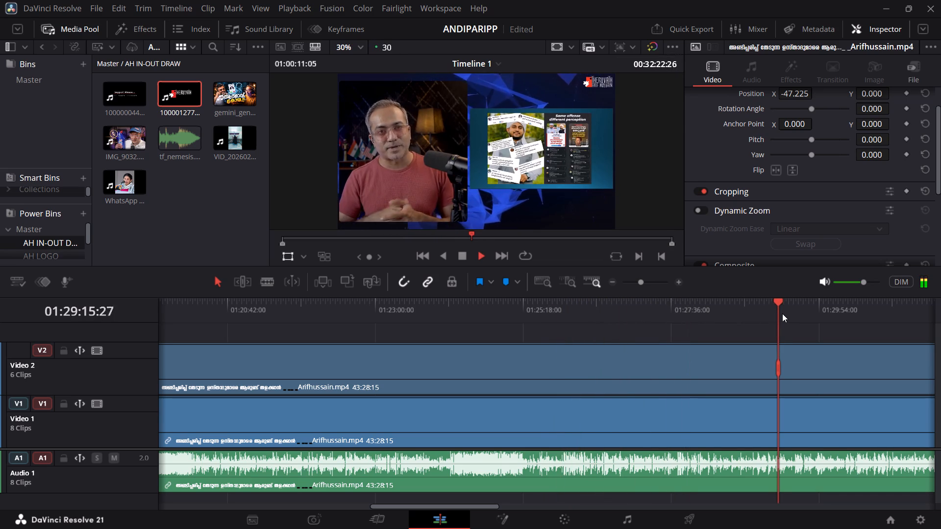
{"action": "left_click", "coordinate": [784, 313]}
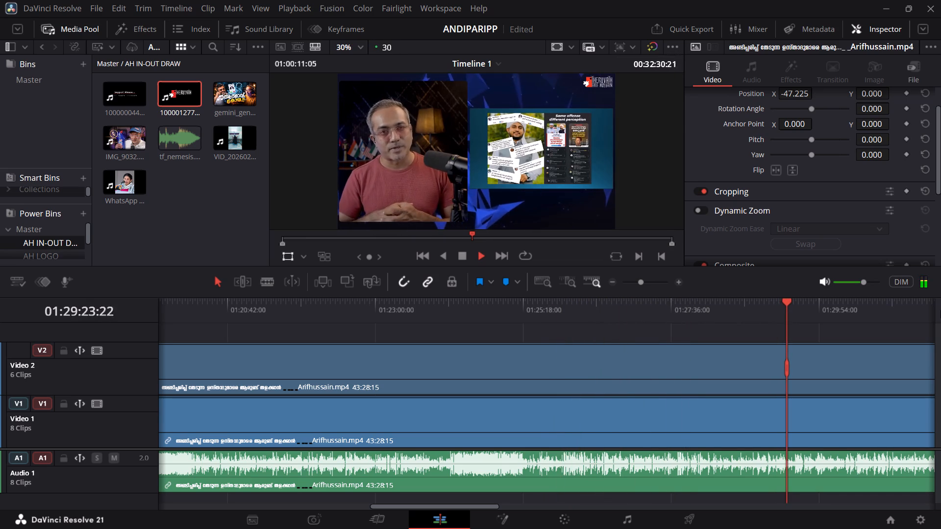
{"action": "left_click", "coordinate": [931, 307]}
{"action": "left_click", "coordinate": [931, 307]}
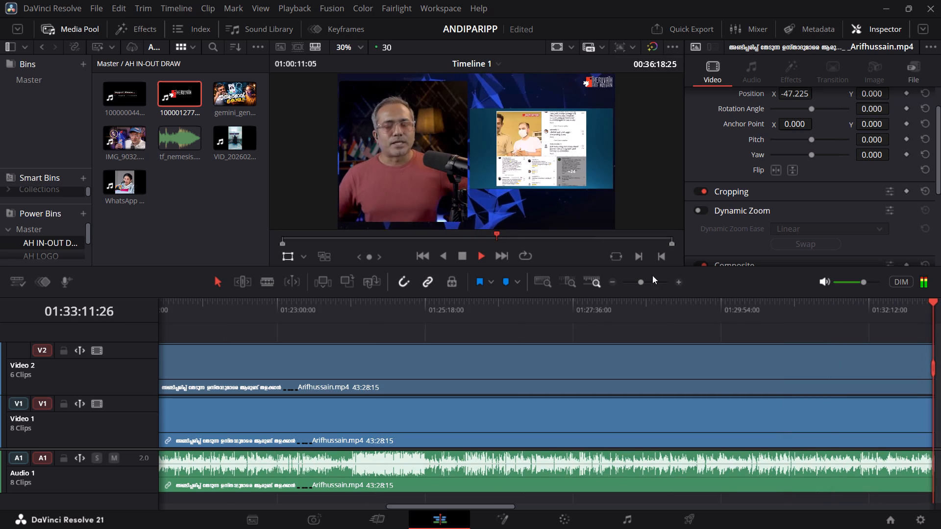
Skim the 43:28:15 clip from about 01:33:13 to 01:41:19, checking the title, document and list slides in the panel.
{"action": "left_click", "coordinate": [639, 283]}
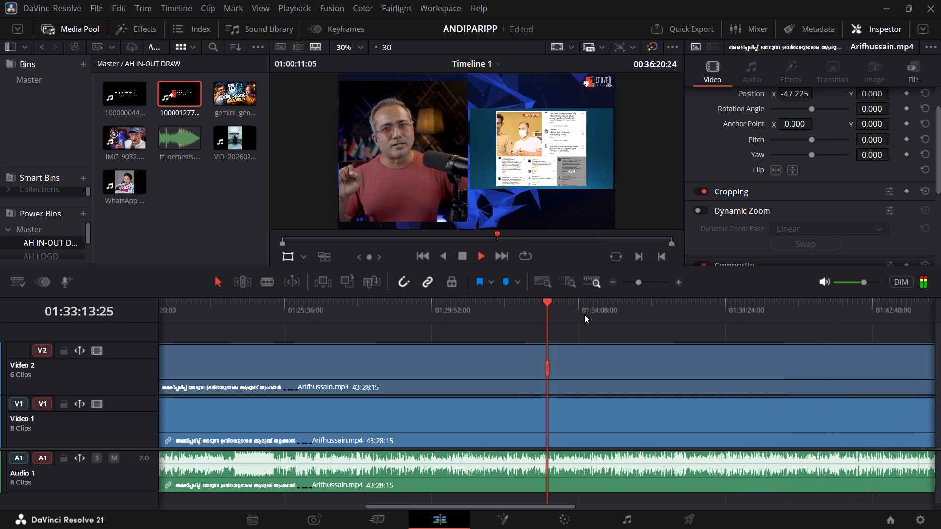
{"action": "left_click_drag", "start_coordinate": [565, 309], "coordinate": [582, 313]}
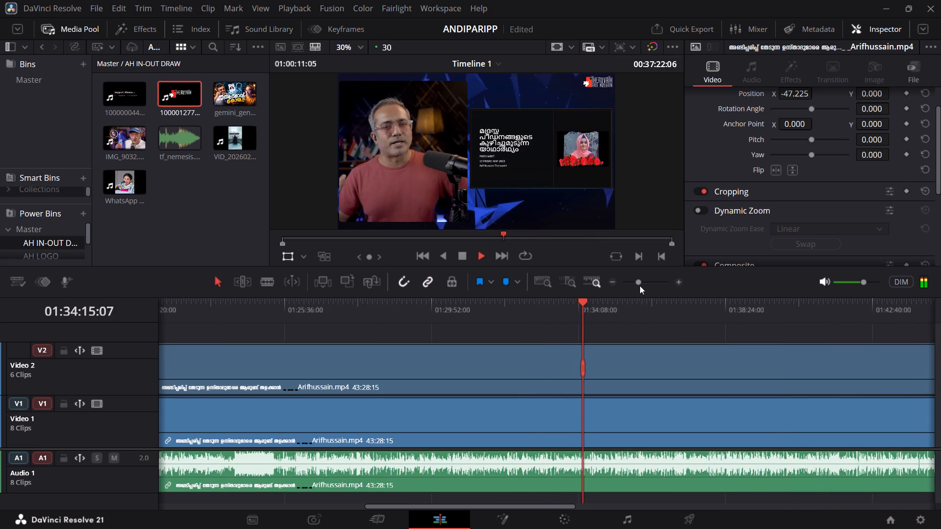
{"action": "left_click", "coordinate": [644, 283]}
{"action": "left_click", "coordinate": [657, 284]}
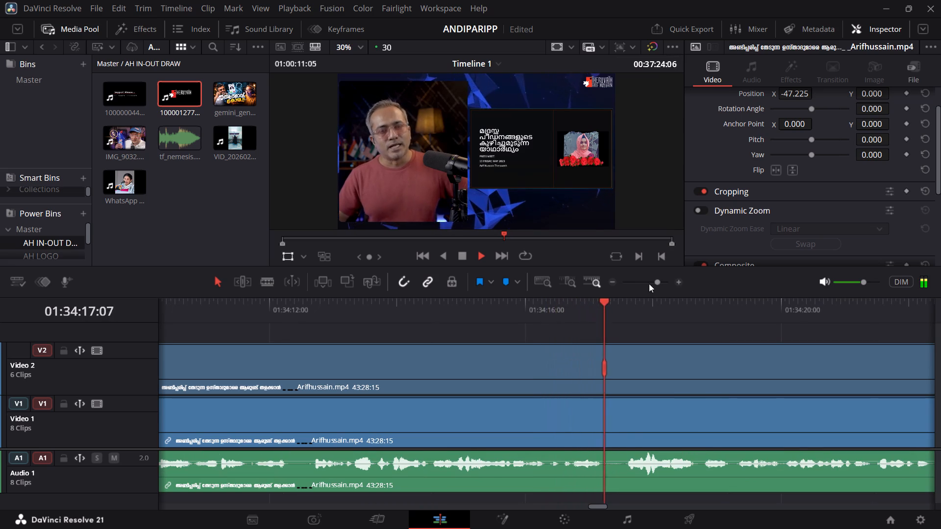
{"action": "left_click", "coordinate": [648, 284]}
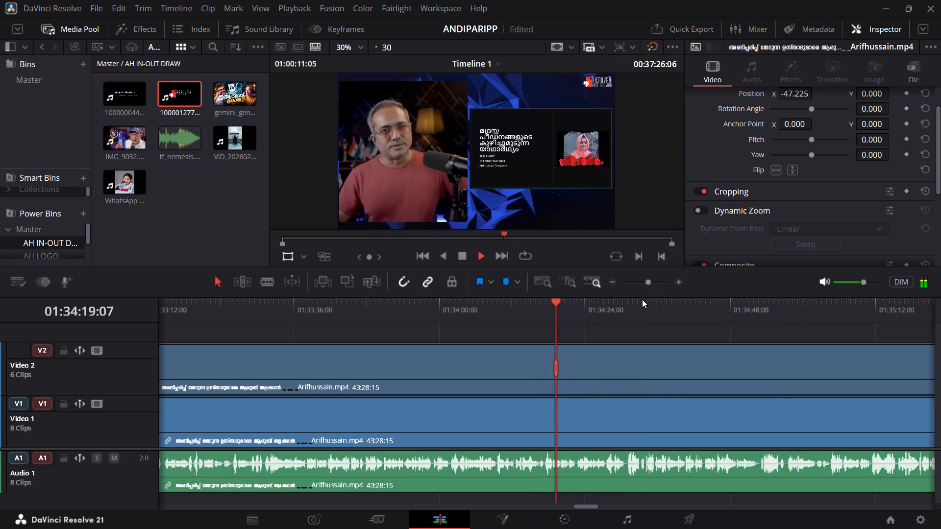
{"action": "left_click_drag", "start_coordinate": [639, 305], "coordinate": [721, 319]}
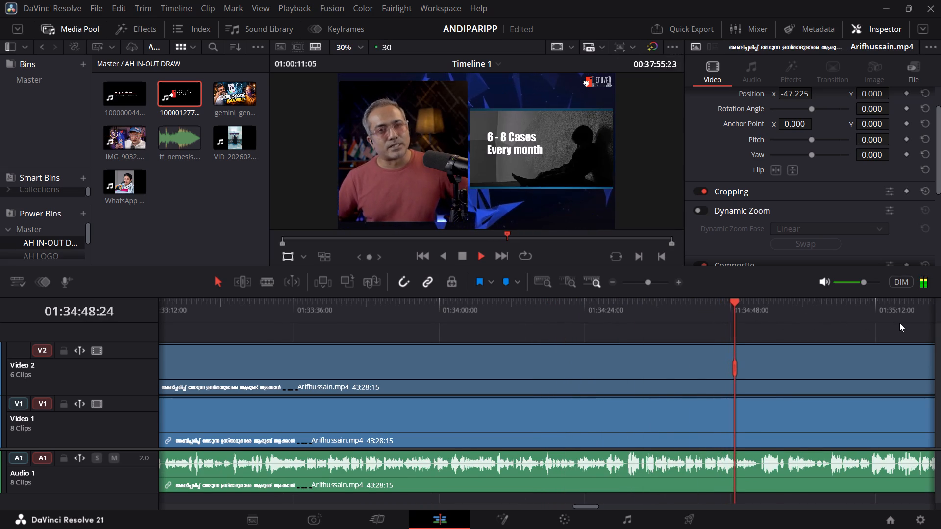
{"action": "left_click", "coordinate": [929, 311]}
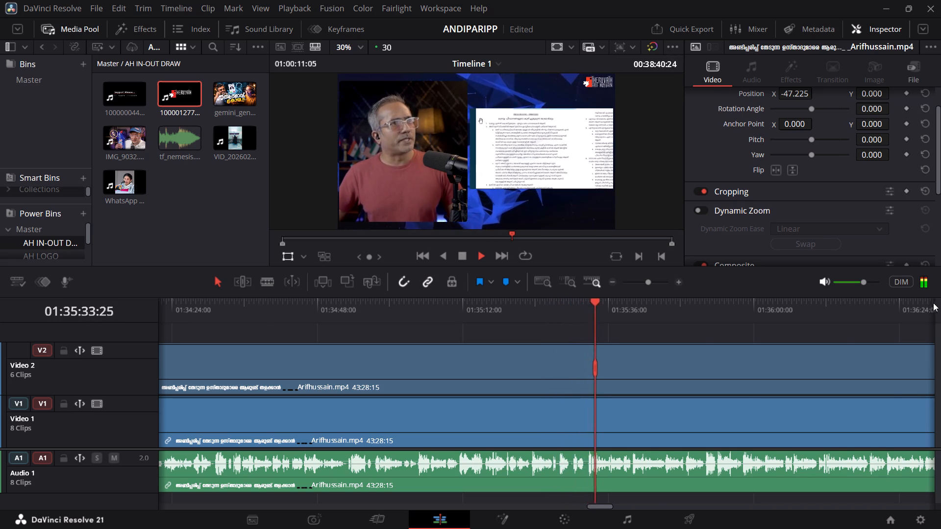
{"action": "left_click_drag", "start_coordinate": [934, 303], "coordinate": [935, 309]}
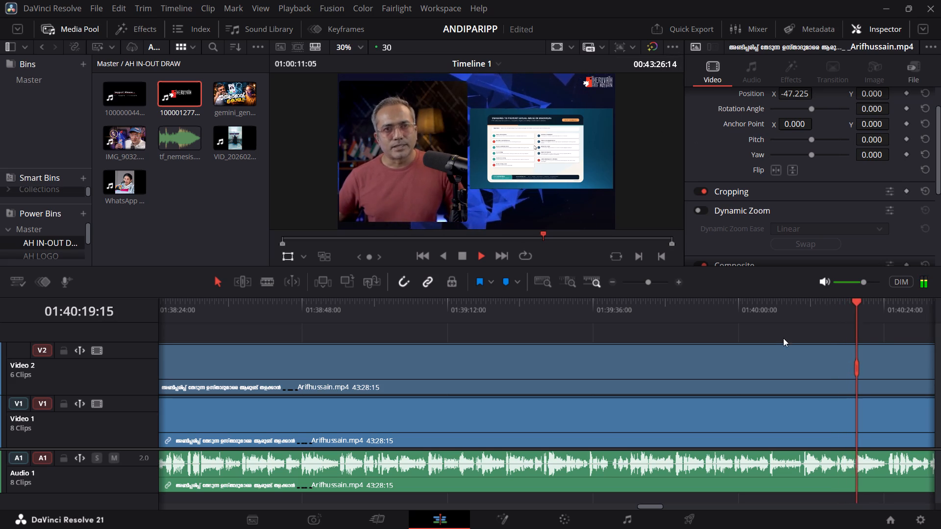
{"action": "left_click", "coordinate": [643, 282]}
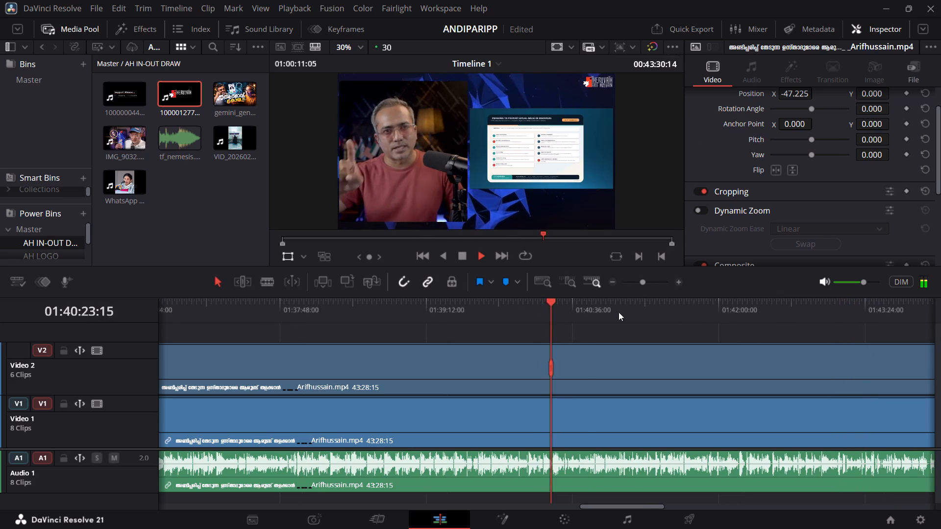
{"action": "left_click", "coordinate": [587, 310]}
{"action": "left_click", "coordinate": [648, 311]}
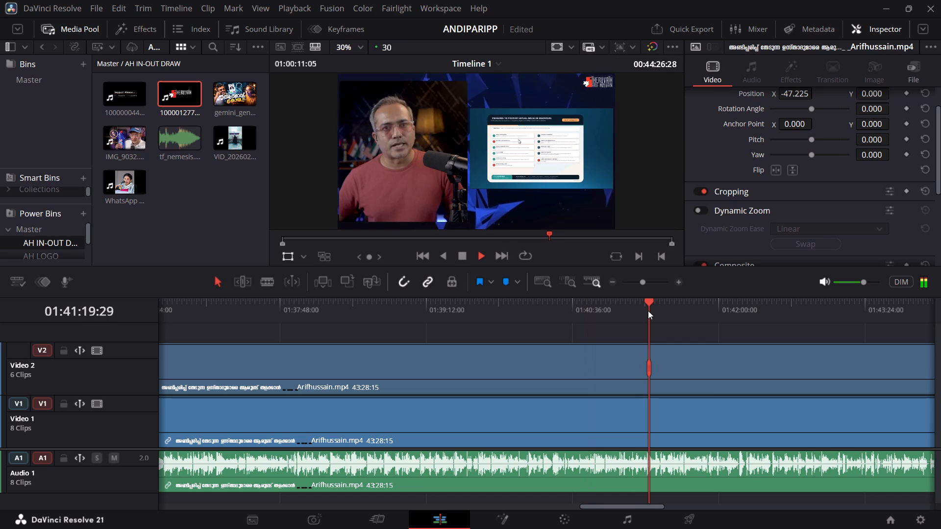
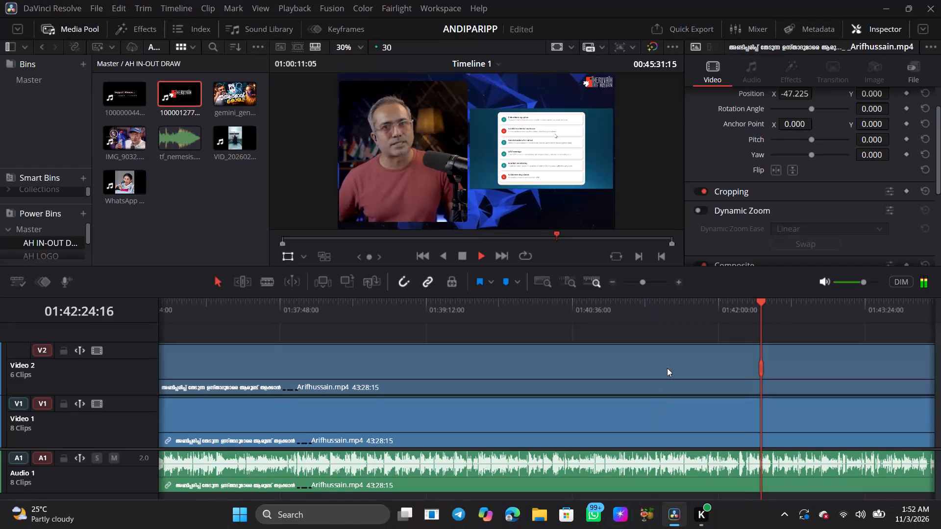
Skim the 43:28:15 clip from about 01:42:24 to 01:45:30, checking the speaker and the list slides in the panel.
{"action": "left_click_drag", "start_coordinate": [780, 306], "coordinate": [827, 306]}
{"action": "left_click", "coordinate": [897, 306]}
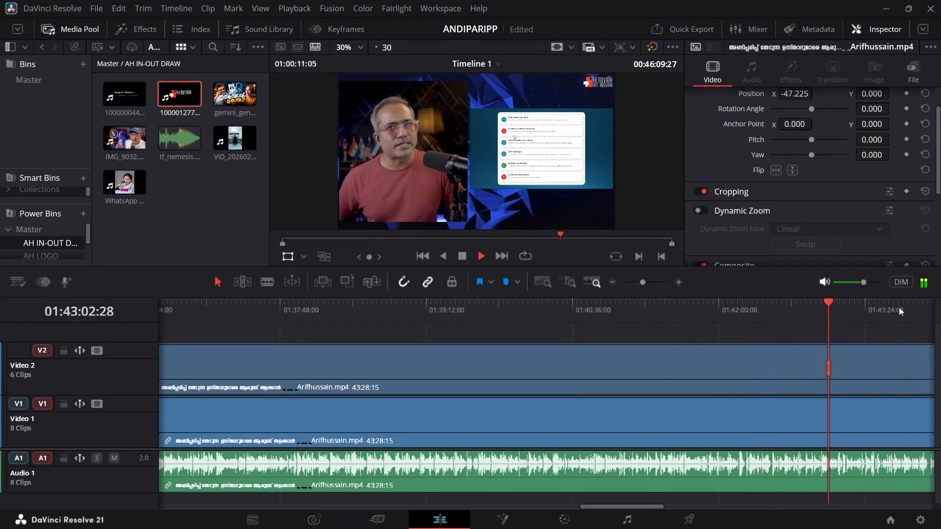
{"action": "left_click", "coordinate": [932, 312]}
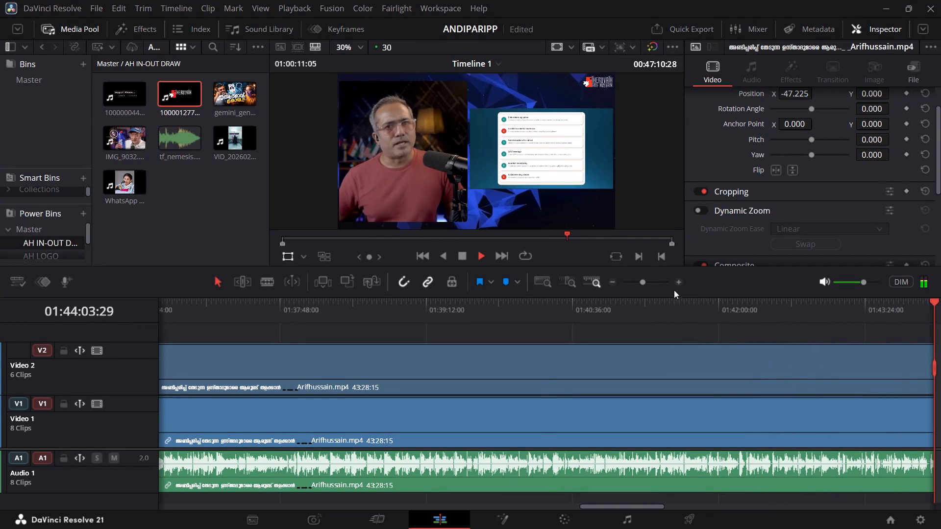
{"action": "left_click", "coordinate": [639, 282]}
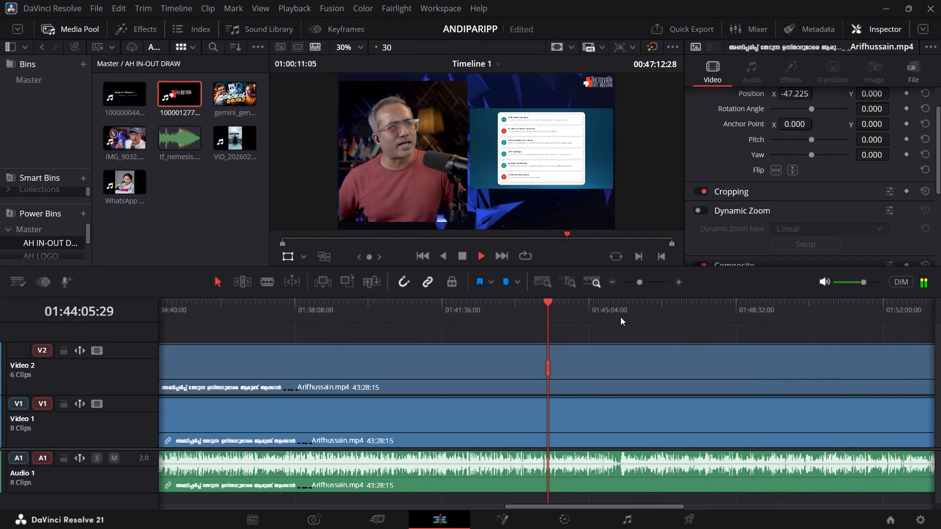
{"action": "left_click", "coordinate": [603, 310]}
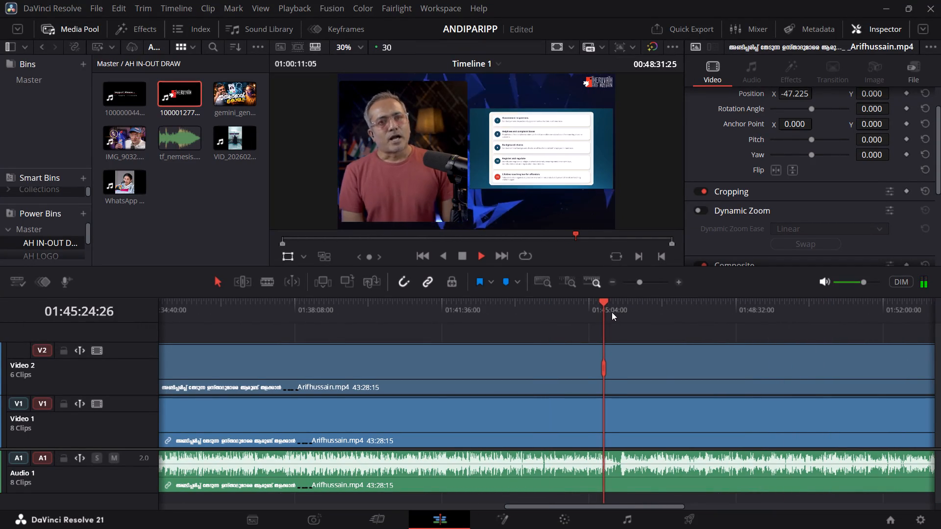
{"action": "left_click", "coordinate": [612, 312]}
Find the speaker's pause after 01:45:34 and split the clips on all tracks at 01:45:39:04.
{"action": "left_click", "coordinate": [648, 282]}
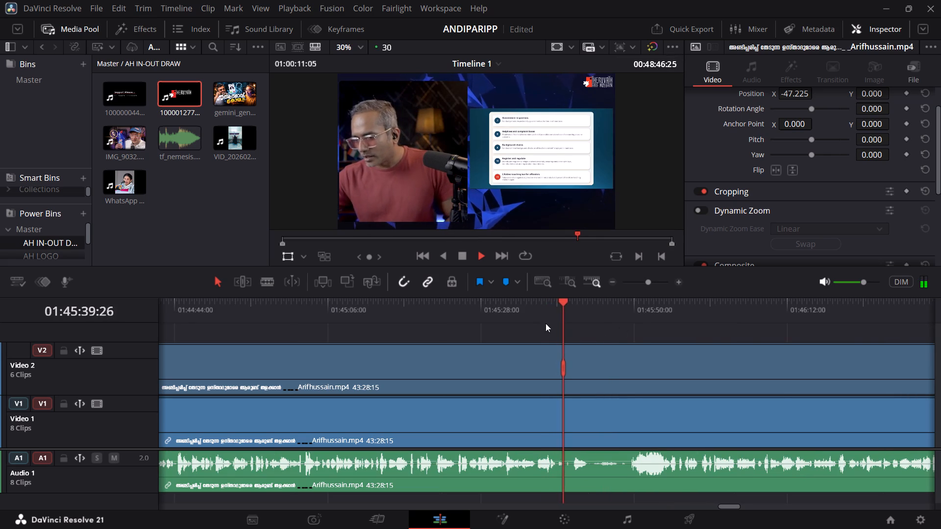
{"action": "left_click", "coordinate": [539, 311]}
{"action": "left_click", "coordinate": [511, 311]}
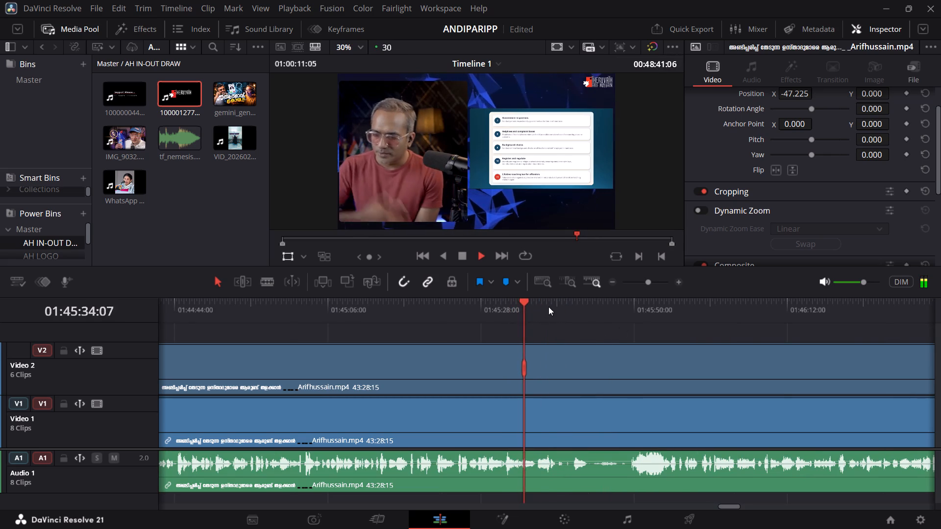
{"action": "key", "text": "space"}
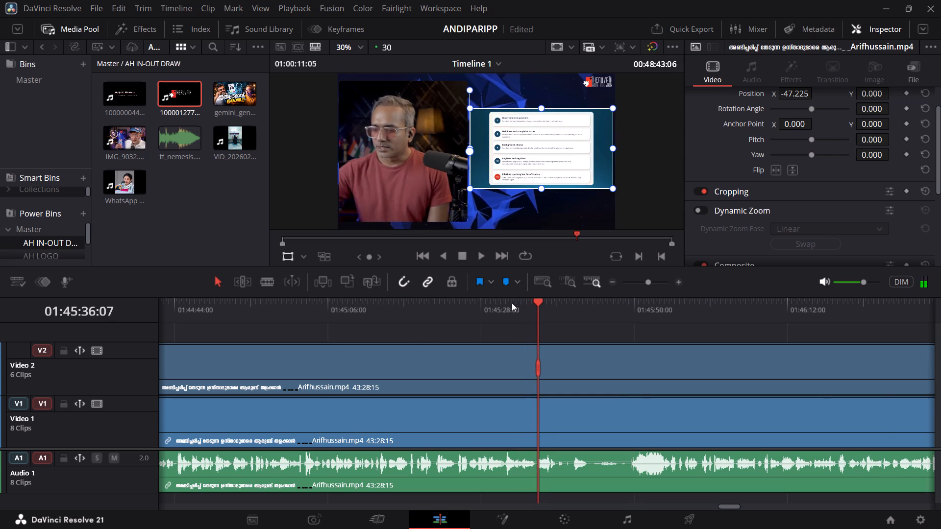
{"action": "key", "text": "space"}
{"action": "key", "text": "space"}
{"action": "key", "text": "space"}
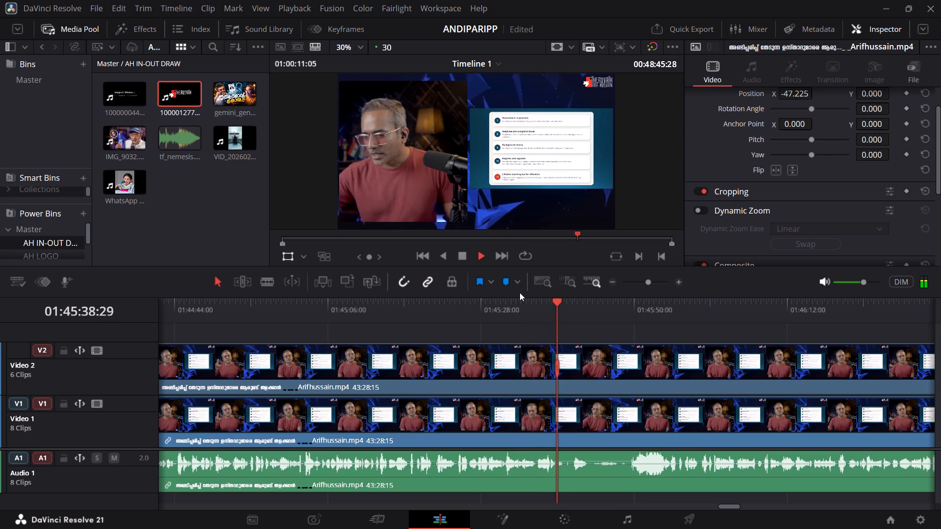
{"action": "key", "text": "space"}
{"action": "key", "text": "ctrl+b"}
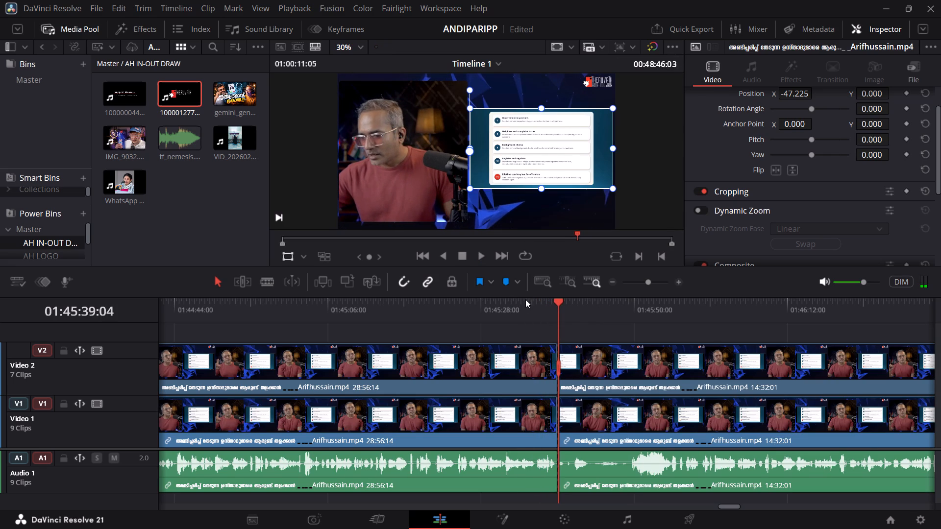
Play on to where speech resumes and split the clips on all tracks at 01:45:49:17.
{"action": "key", "text": "space"}
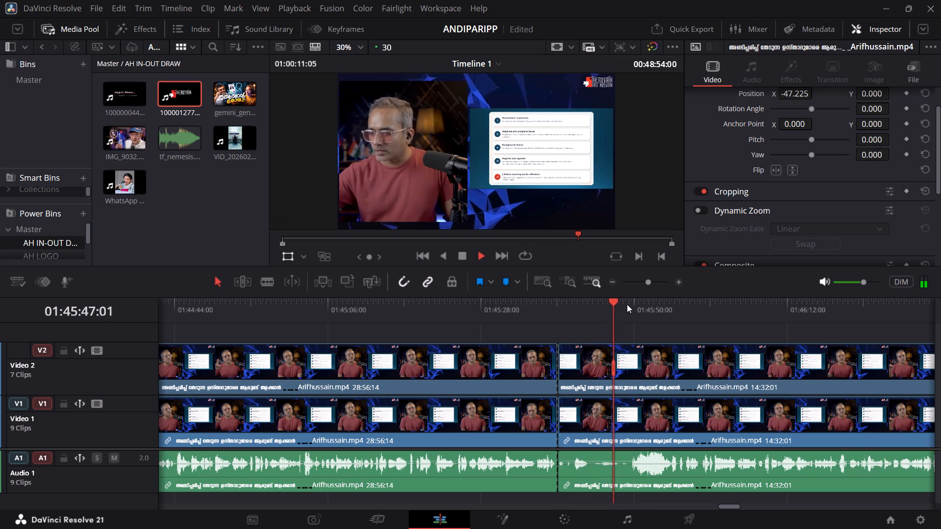
{"action": "left_click", "coordinate": [624, 304]}
{"action": "key", "text": "space"}
{"action": "key", "text": "space"}
{"action": "key", "text": "space"}
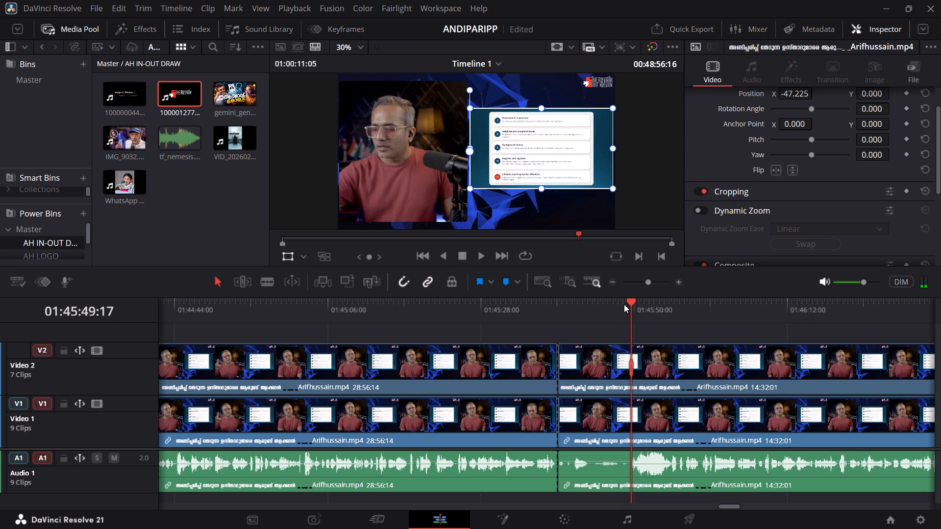
{"action": "key", "text": "ctrl+b"}
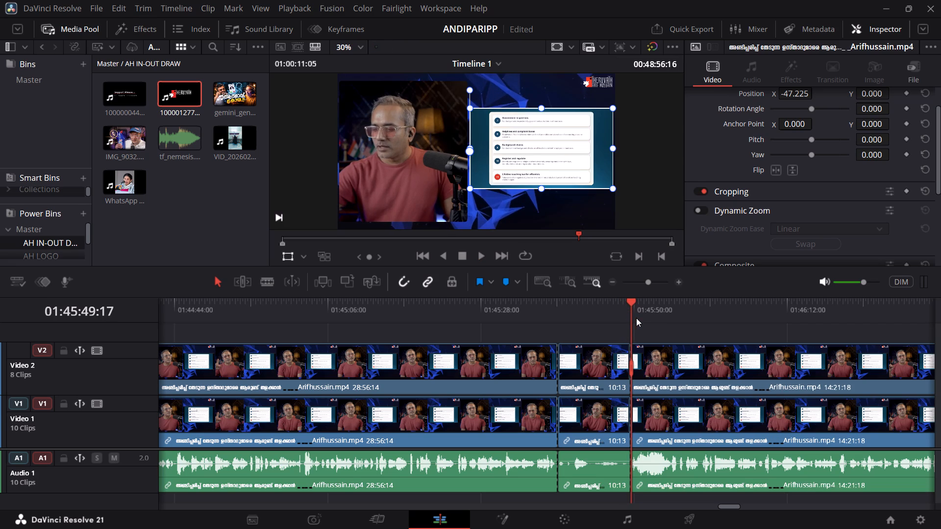
Ripple-delete the 10:13 pause segment between the two cuts on all tracks, closing the gap.
{"action": "key", "text": "space"}
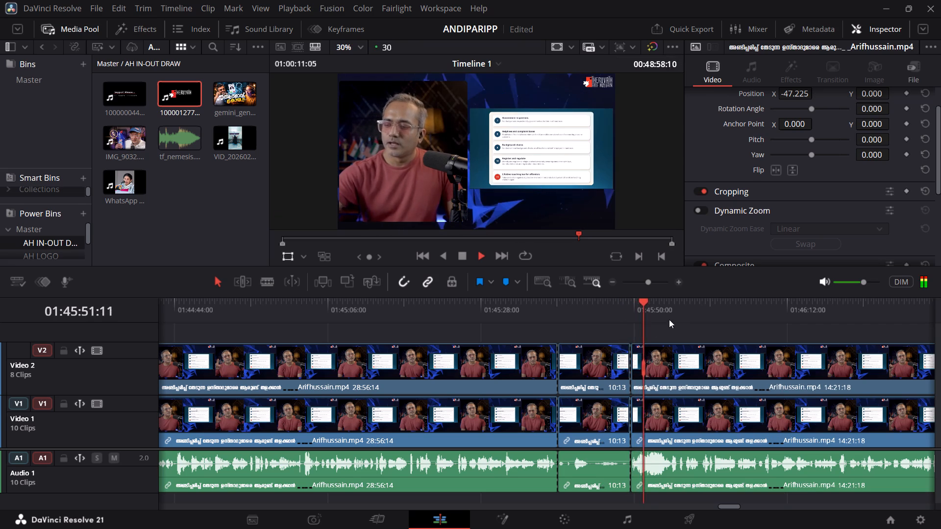
{"action": "key", "text": "space"}
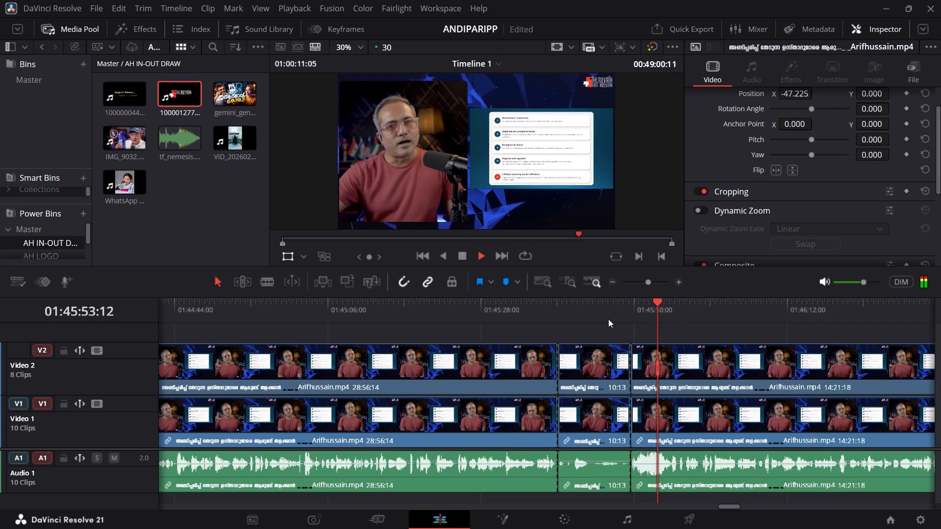
{"action": "left_click_drag", "start_coordinate": [608, 320], "coordinate": [605, 466]}
{"action": "left_click_drag", "start_coordinate": [599, 331], "coordinate": [594, 385]}
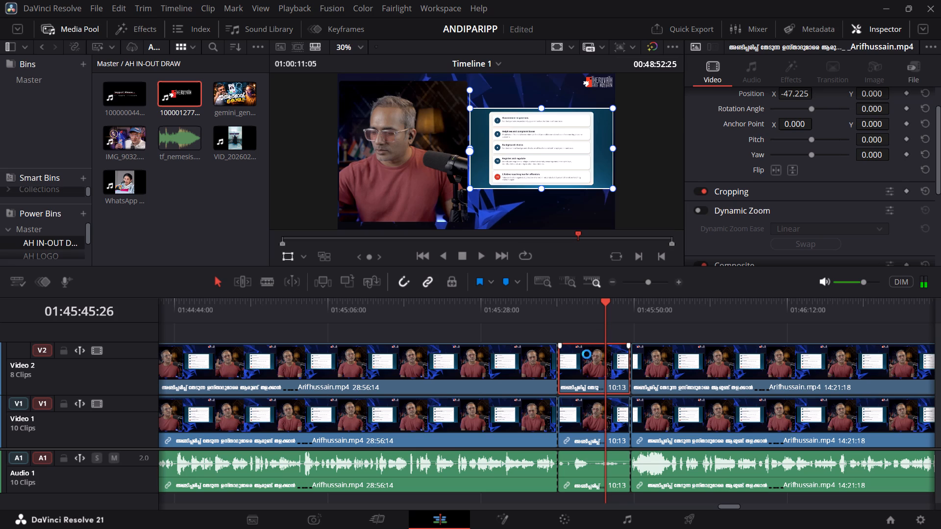
{"action": "key", "text": "Delete"}
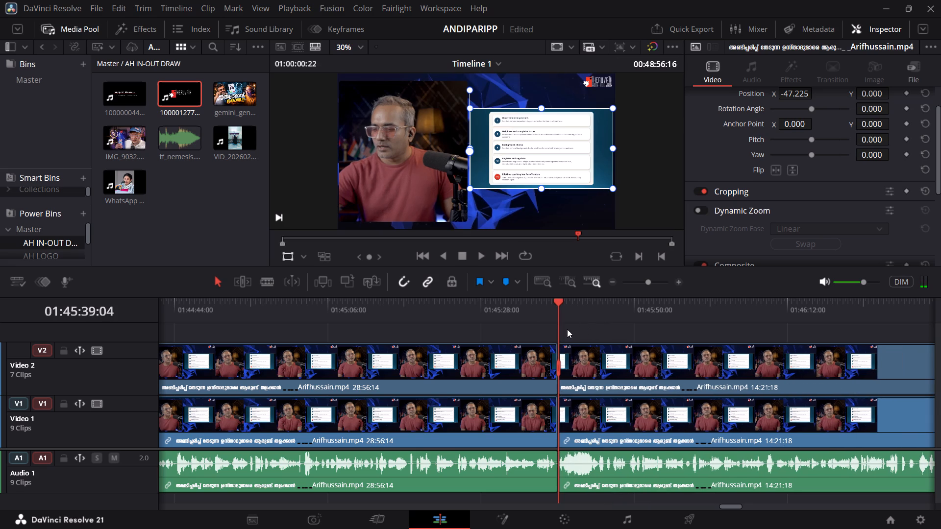
Apply the Smooth Cut video transition at the join at 01:45:39:04.
{"action": "left_click", "coordinate": [135, 31]}
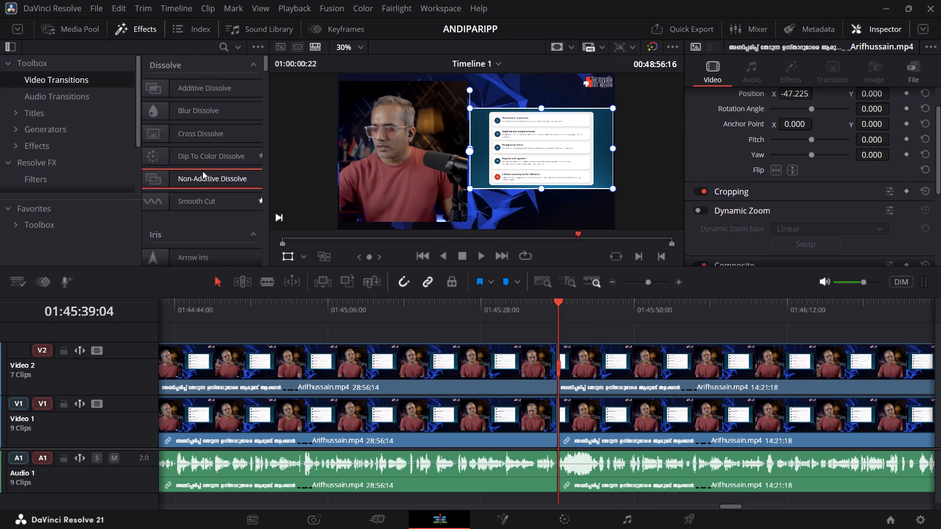
{"action": "double_click", "coordinate": [206, 206]}
Replay the join at 01:45:39 several times, checking the picture and audio on both sides of the cut.
{"action": "key", "text": "space"}
{"action": "left_click", "coordinate": [543, 297]}
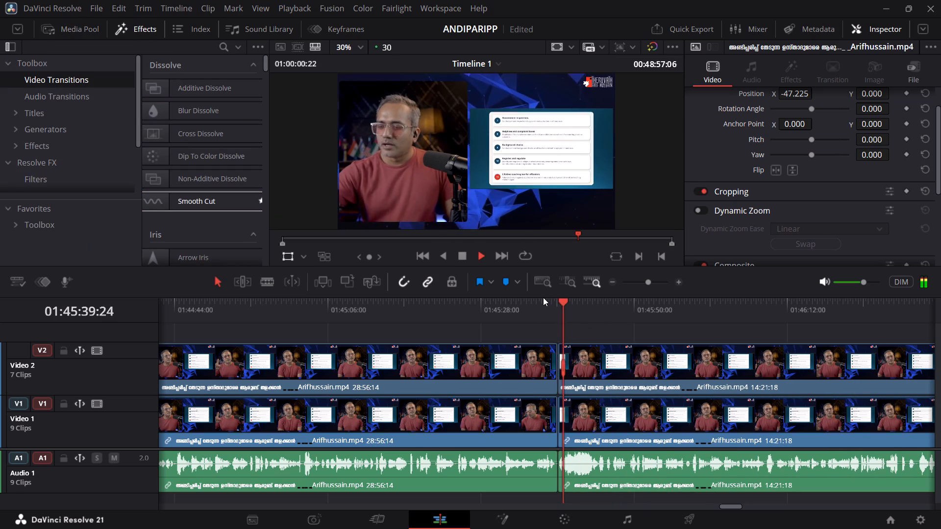
{"action": "left_click", "coordinate": [543, 300]}
{"action": "left_click", "coordinate": [541, 306]}
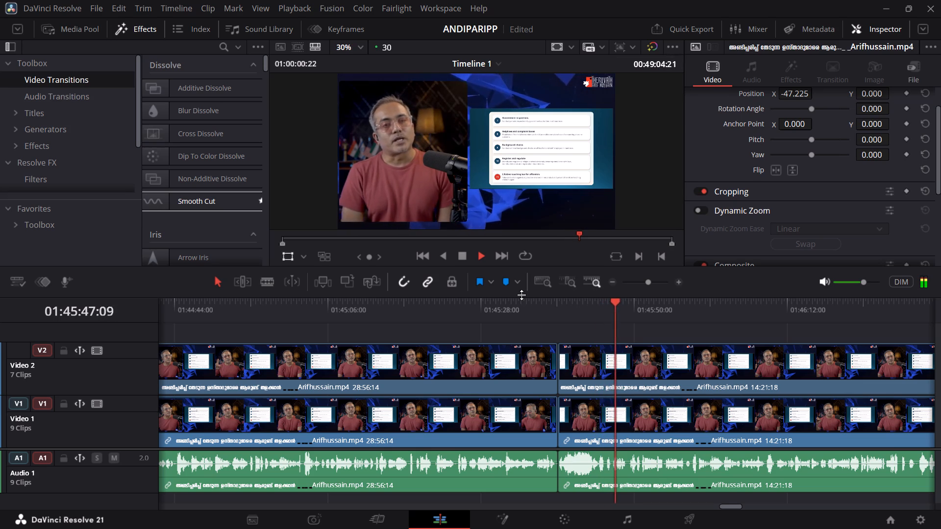
{"action": "left_click", "coordinate": [498, 308]}
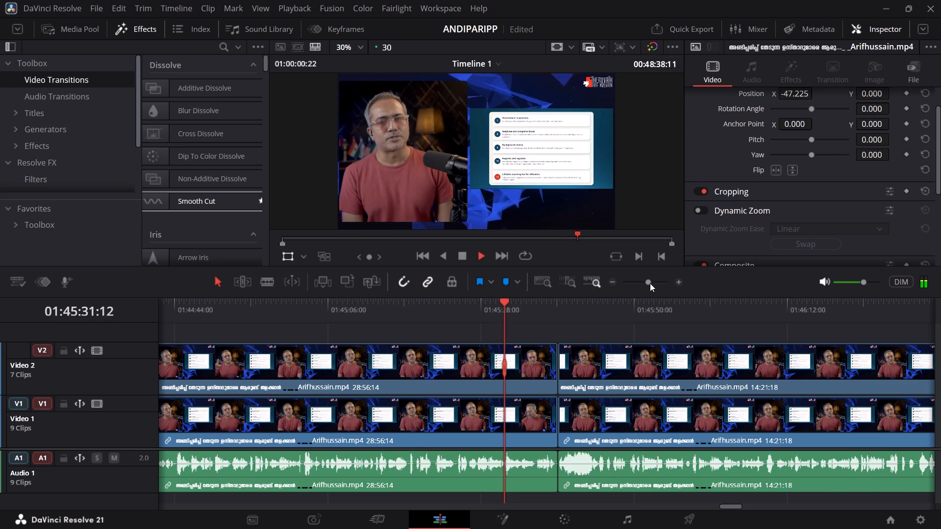
{"action": "left_click", "coordinate": [655, 283]}
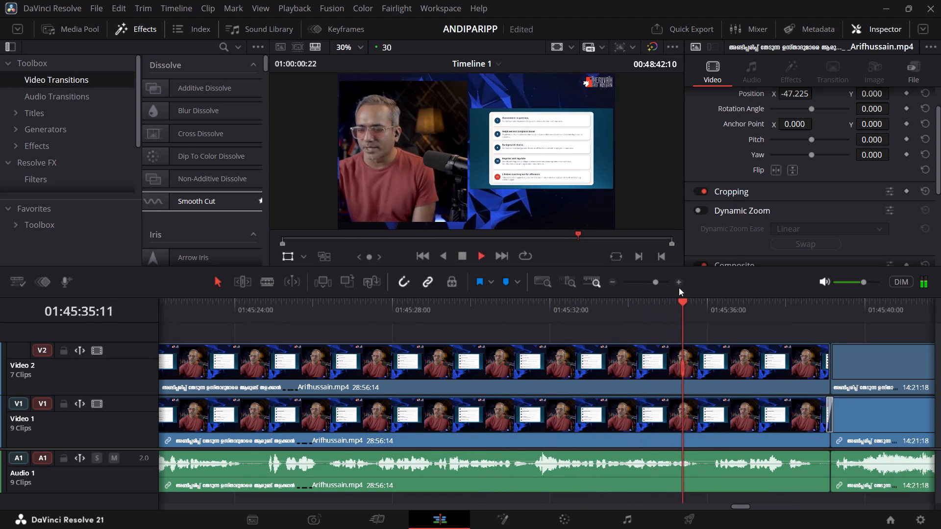
{"action": "key", "text": "space"}
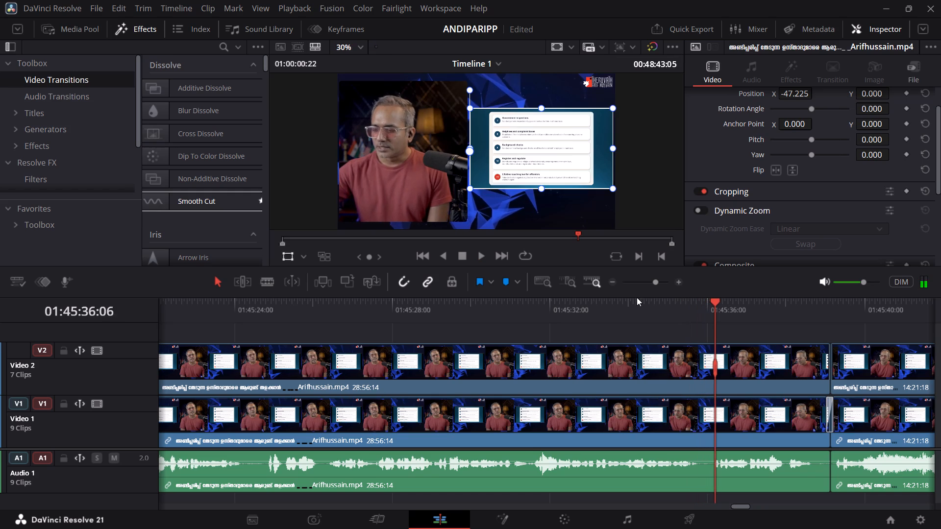
{"action": "key", "text": "space"}
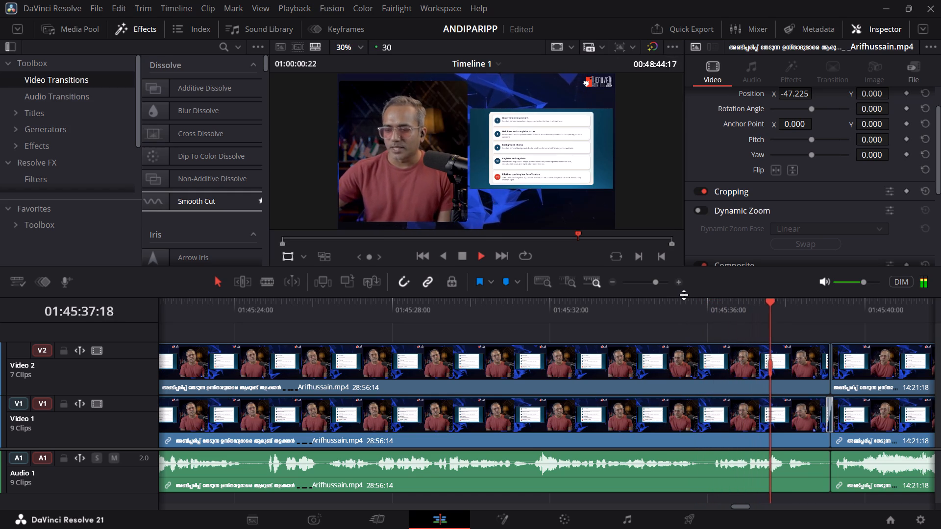
{"action": "key", "text": "space"}
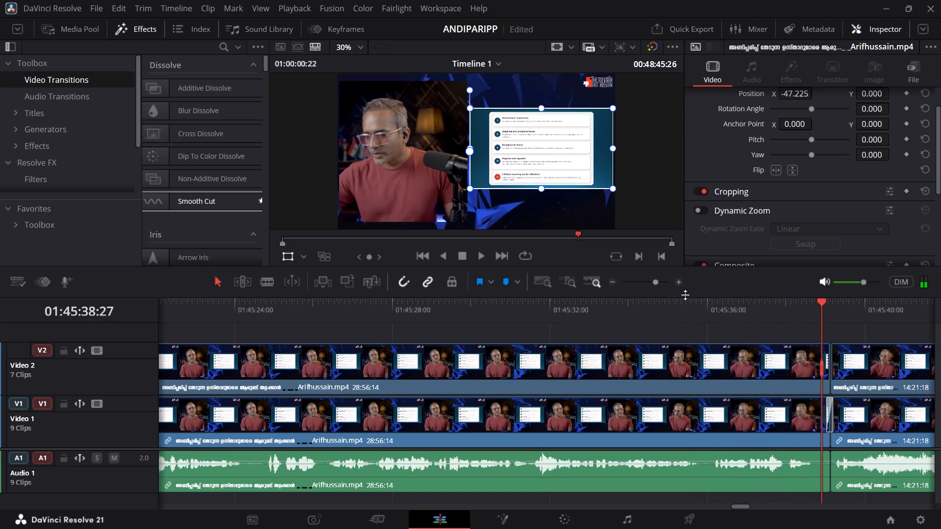
{"action": "key", "text": "space"}
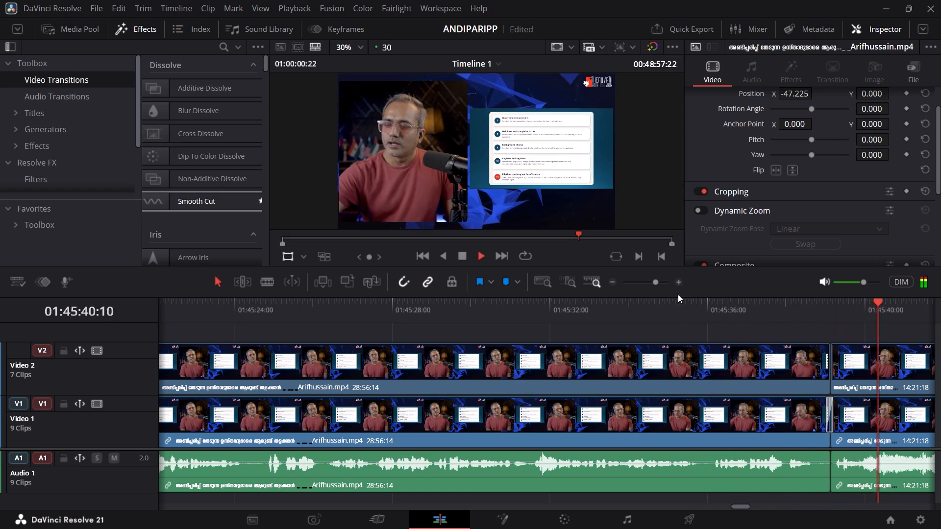
Locate the end of the unwanted passage after the join and split all tracks at 01:45:46:24.
{"action": "left_click", "coordinate": [653, 284]}
{"action": "left_click", "coordinate": [641, 313]}
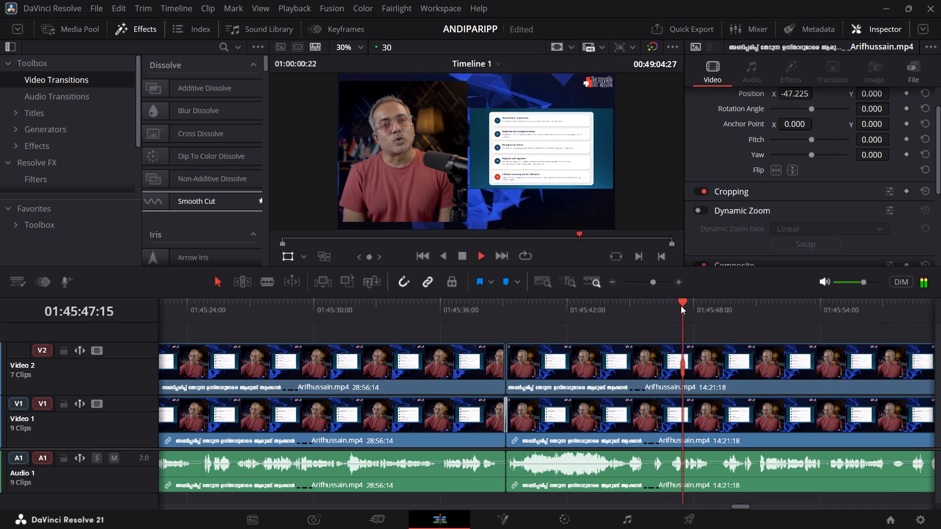
{"action": "left_click", "coordinate": [635, 312]}
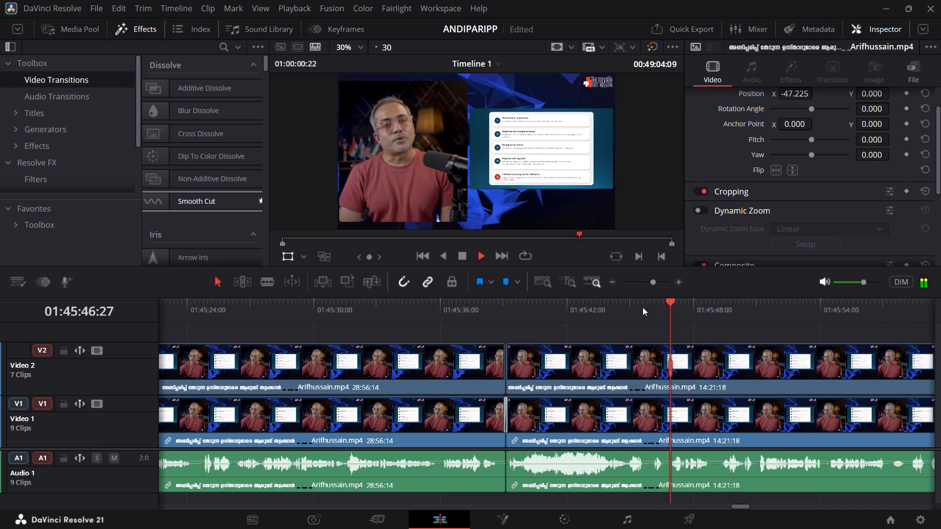
{"action": "left_click", "coordinate": [635, 307]}
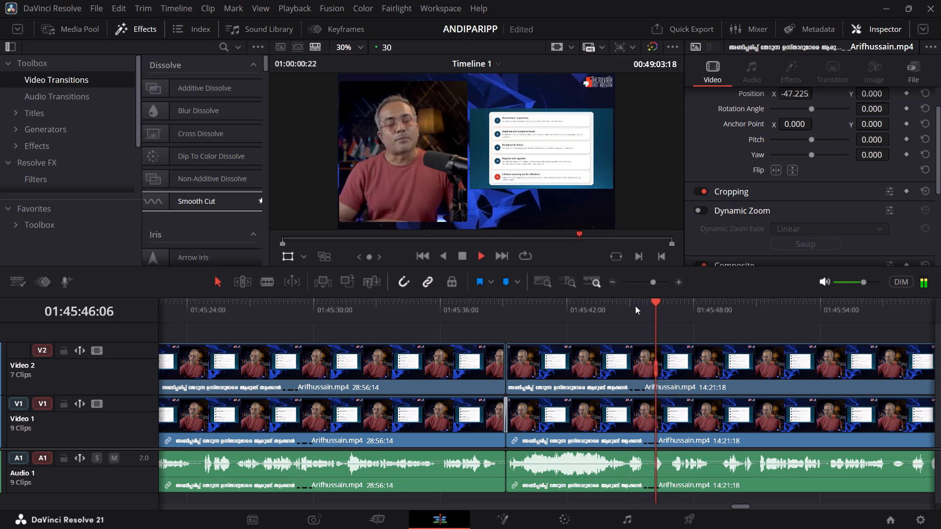
{"action": "left_click", "coordinate": [575, 311]}
{"action": "left_click", "coordinate": [608, 308]}
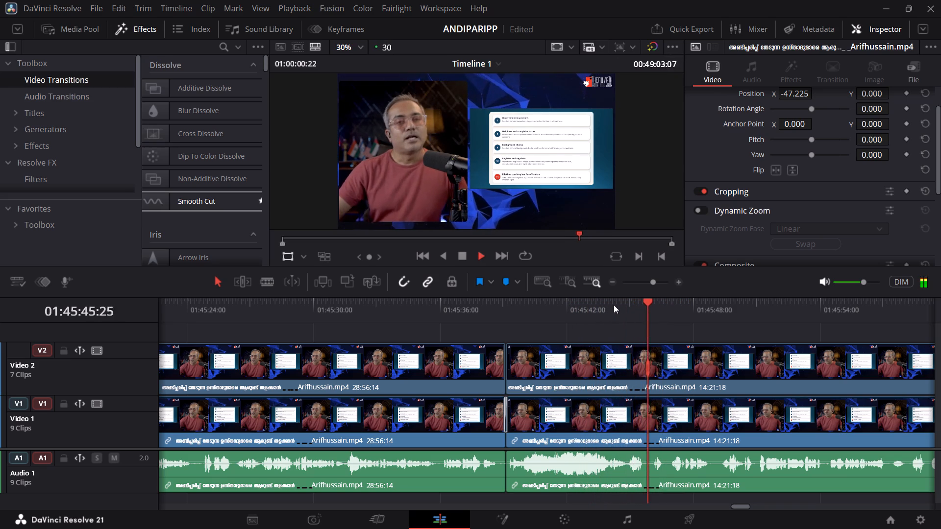
{"action": "key", "text": "space"}
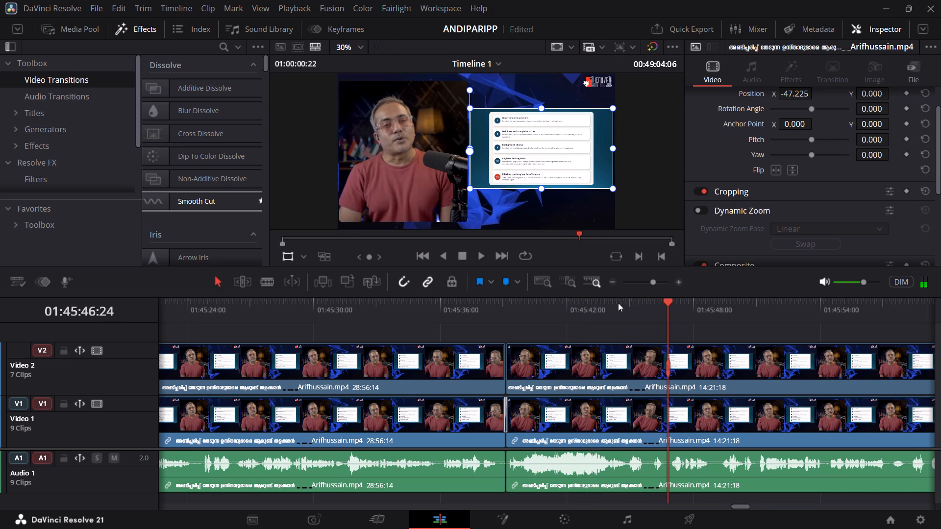
{"action": "key", "text": "ctrl+b"}
Ripple-delete the 07:20 segment following the join on all tracks, closing the gap.
{"action": "key", "text": "space"}
{"action": "key", "text": "space"}
{"action": "left_click", "coordinate": [604, 350]}
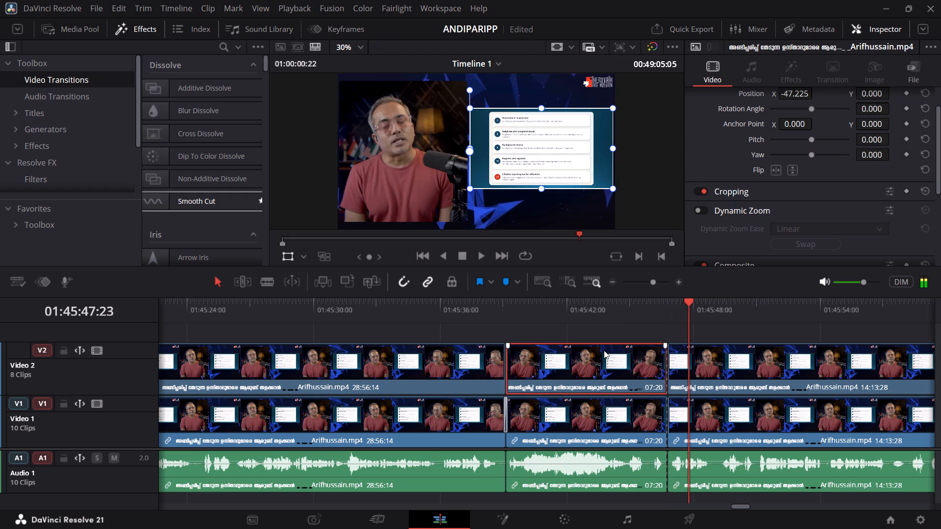
{"action": "key", "text": "Delete"}
Apply the Smooth Cut video transition to the new join at 01:45:39:04.
{"action": "double_click", "coordinate": [233, 200]}
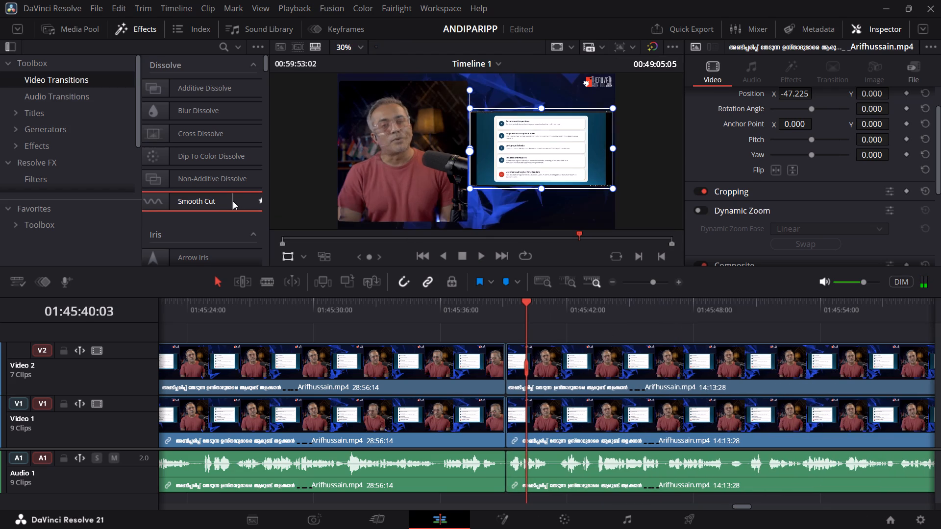
Play from just before the new join at 01:45:39 to about 01:46:00, checking how the cut flows.
{"action": "left_click", "coordinate": [495, 291]}
{"action": "left_click", "coordinate": [489, 308]}
{"action": "key", "text": "space"}
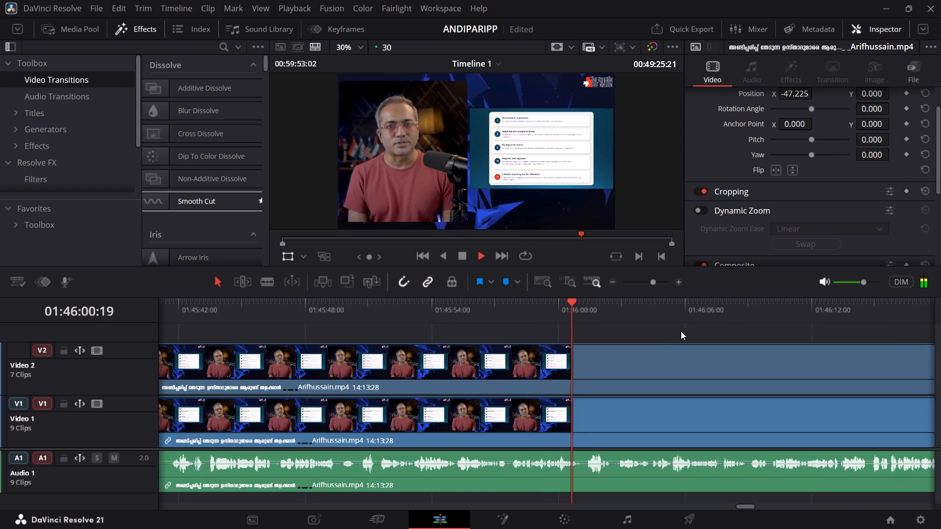
Skim the 14:13:28 clip from about 01:46:02 to 01:46:21, checking the speaker and the slide panel.
{"action": "left_click", "coordinate": [648, 286]}
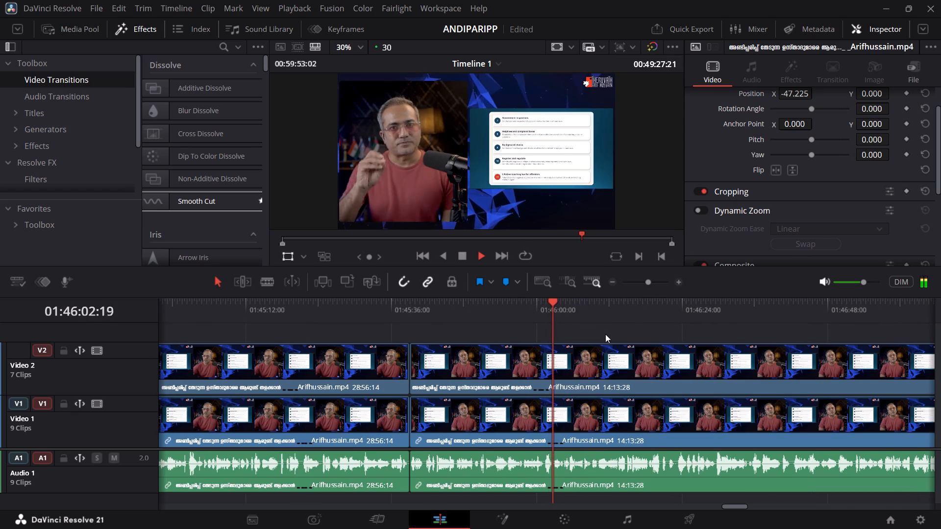
{"action": "left_click", "coordinate": [589, 317]}
{"action": "left_click", "coordinate": [629, 313]}
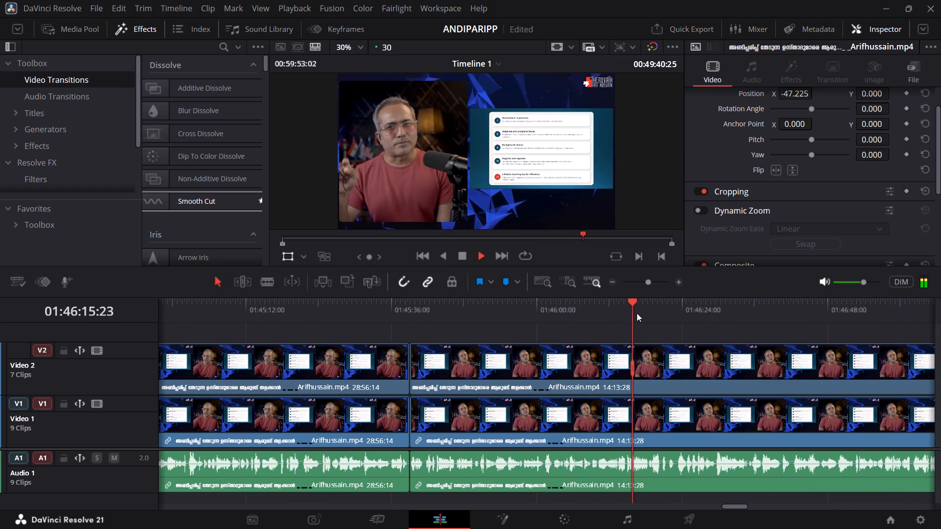
{"action": "left_click", "coordinate": [649, 311]}
{"action": "left_click", "coordinate": [664, 314]}
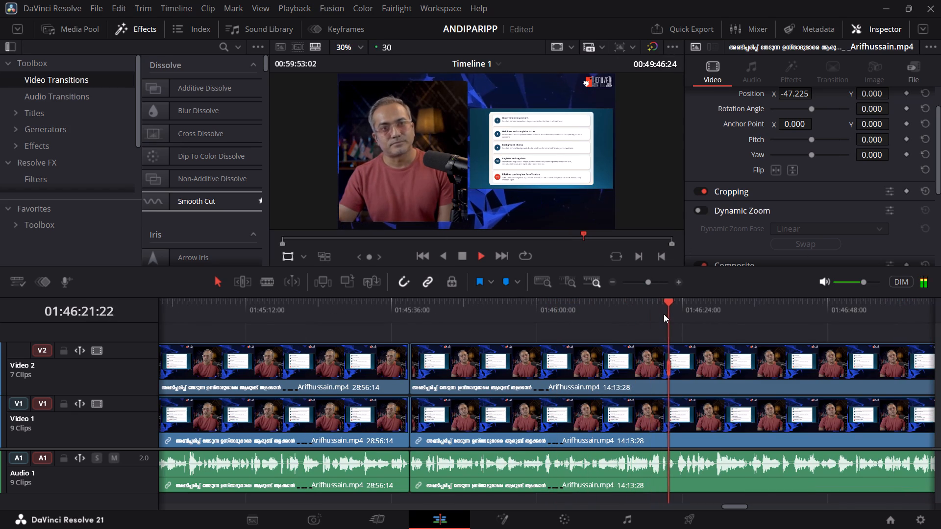
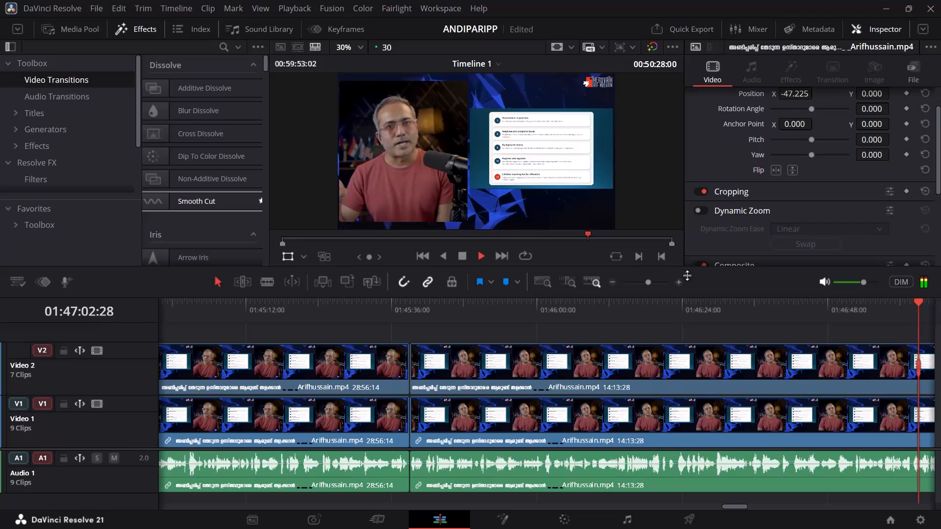
Skim the 14:13:28 clip from about 01:47:03 to 01:48:42, checking the speaker and the slide panel.
{"action": "left_click", "coordinate": [642, 284]}
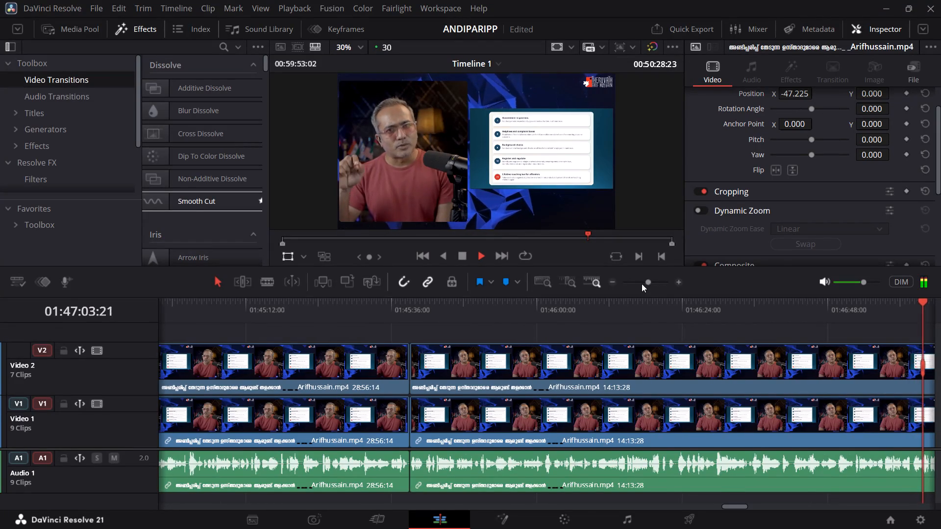
{"action": "left_click", "coordinate": [585, 304]}
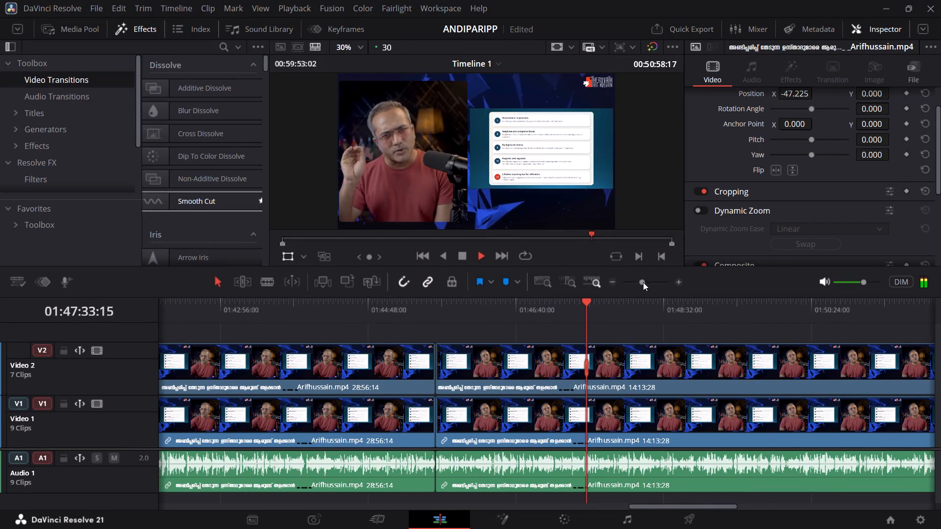
{"action": "left_click", "coordinate": [648, 282]}
{"action": "left_click_drag", "start_coordinate": [586, 306], "coordinate": [588, 308]}
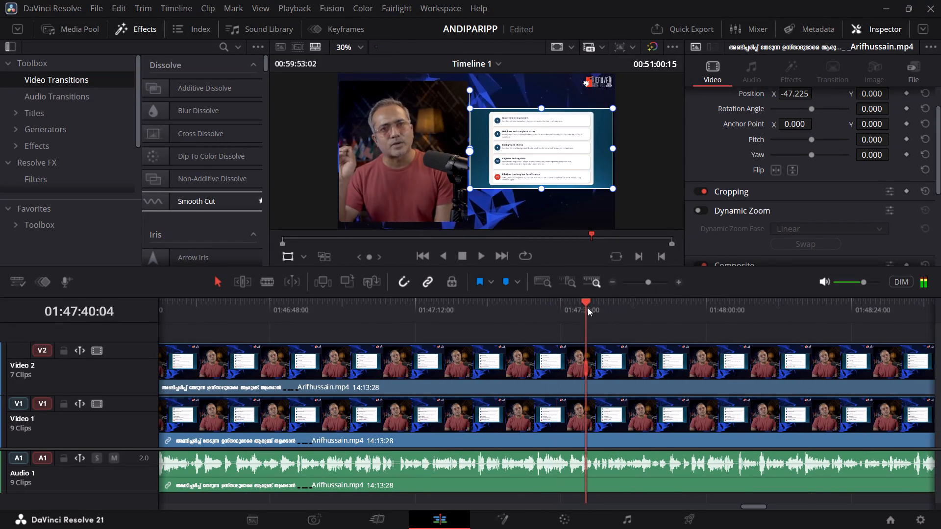
{"action": "left_click_drag", "start_coordinate": [588, 308], "coordinate": [829, 316]}
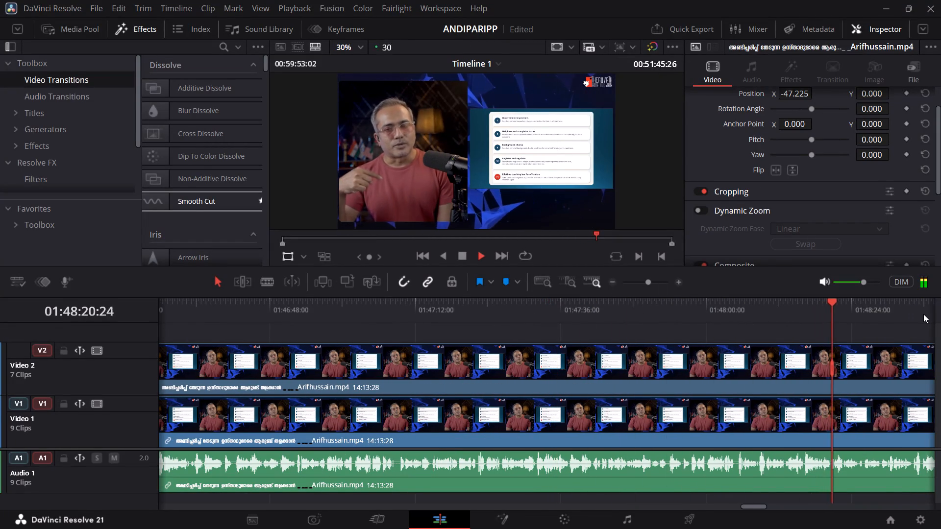
{"action": "left_click", "coordinate": [923, 314]}
{"action": "left_click", "coordinate": [932, 312]}
{"action": "left_click", "coordinate": [932, 311]}
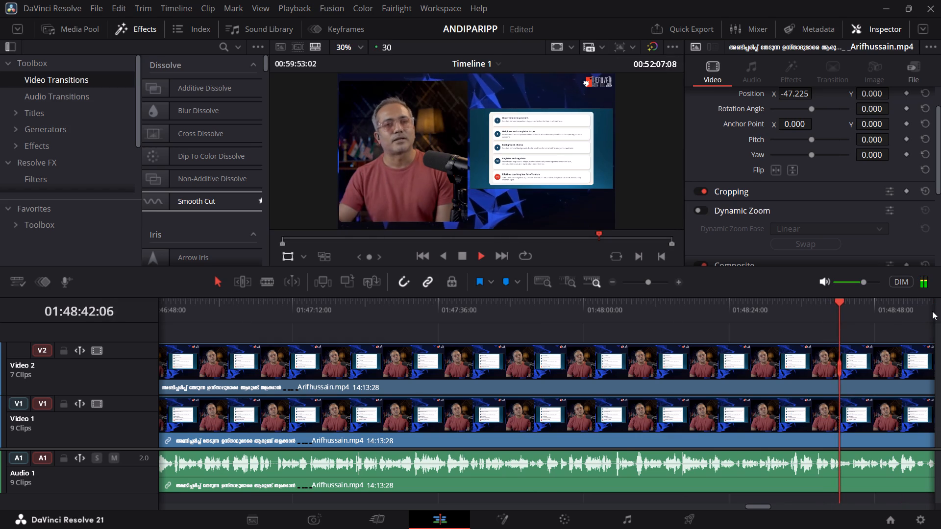
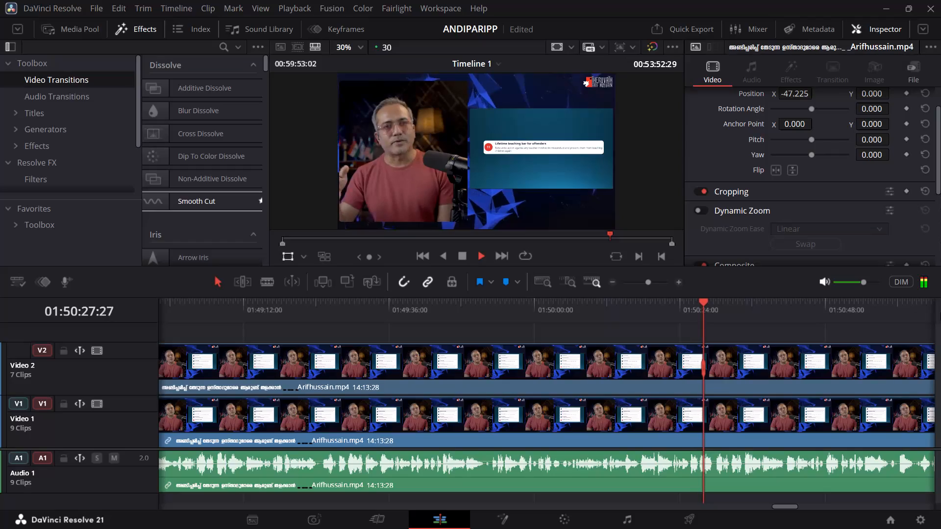
Skim the 14:13:28 clip from about 01:50:37 to 01:55:24, checking the speaker and the slide panel.
{"action": "left_click", "coordinate": [757, 312]}
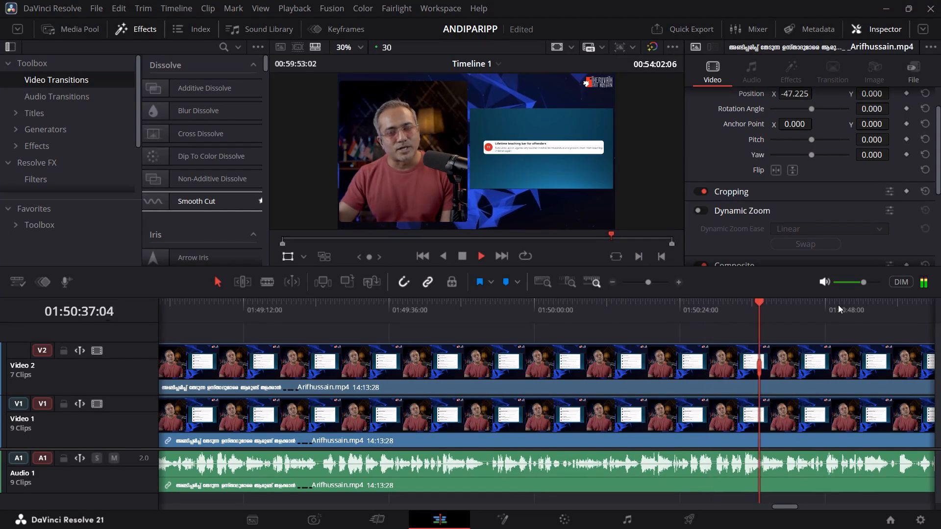
{"action": "left_click", "coordinate": [863, 305]}
{"action": "left_click", "coordinate": [891, 317]}
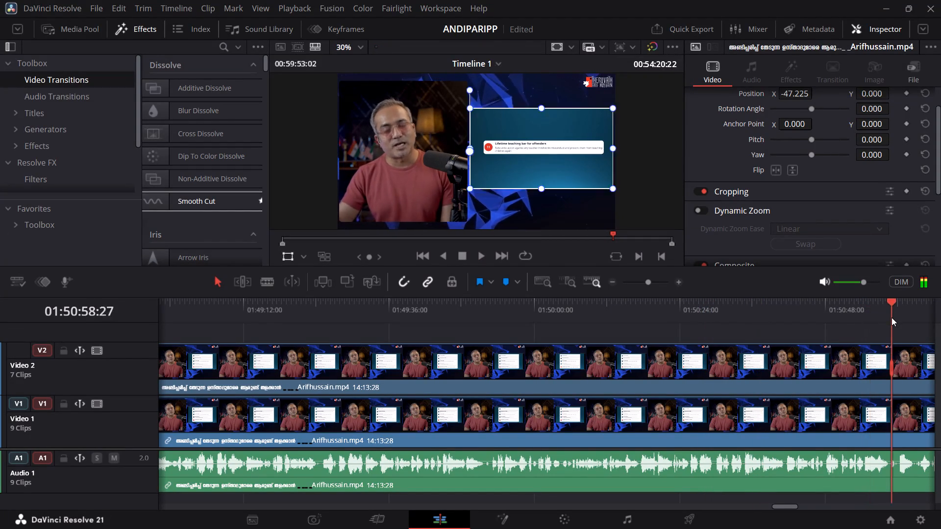
{"action": "left_click", "coordinate": [931, 318]}
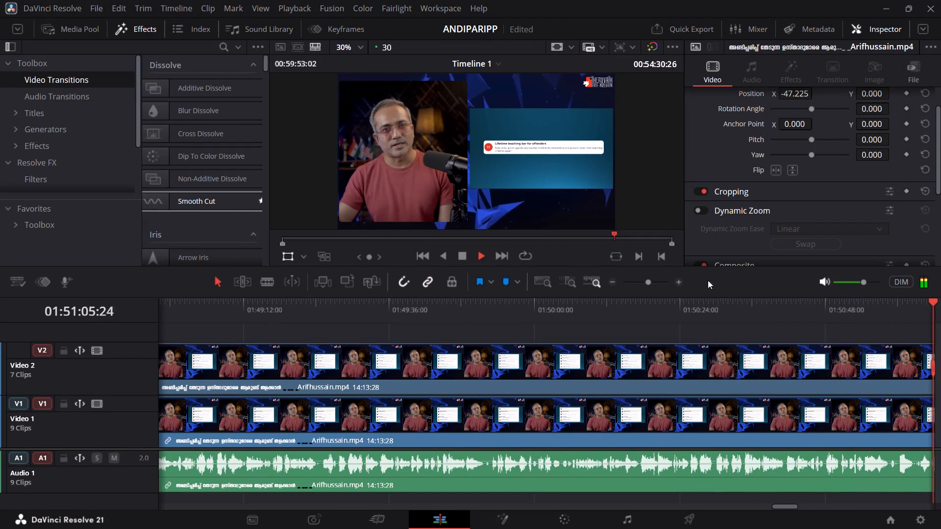
{"action": "left_click", "coordinate": [642, 284]}
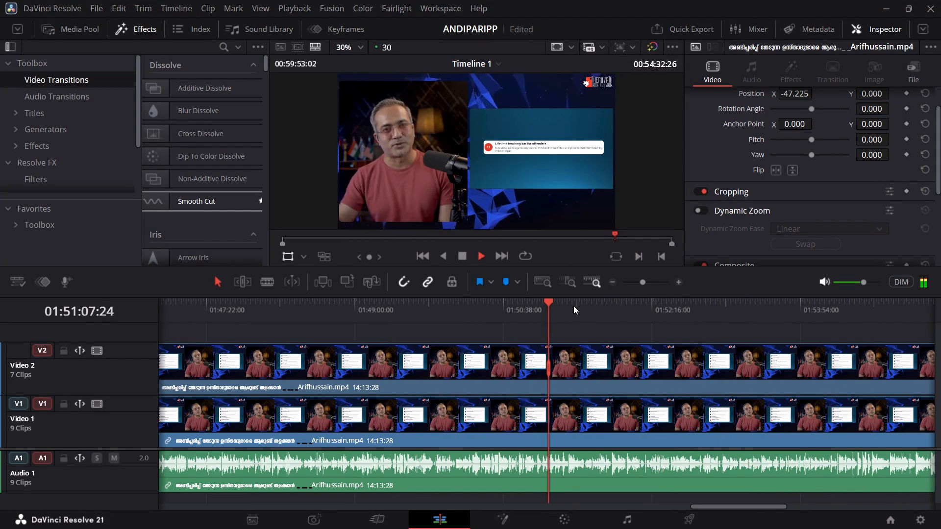
{"action": "left_click", "coordinate": [573, 306]}
{"action": "left_click_drag", "start_coordinate": [575, 305], "coordinate": [741, 325]}
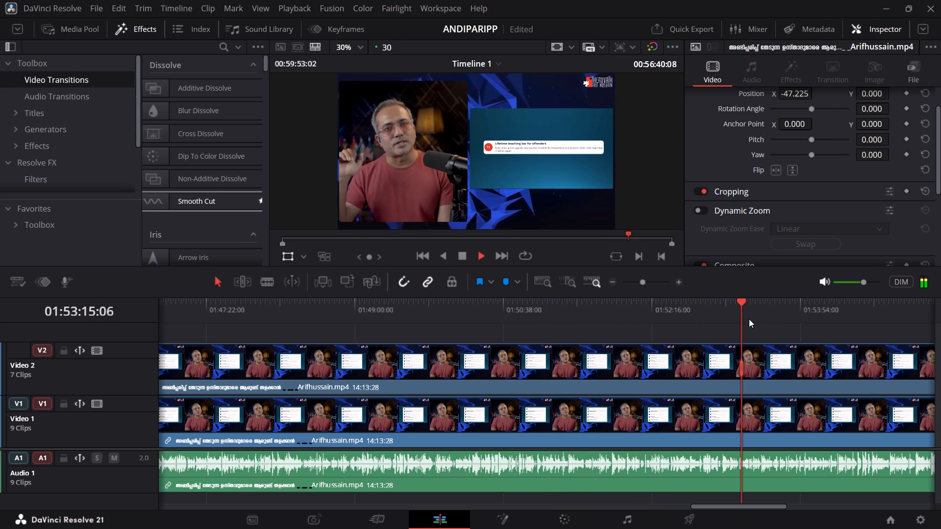
{"action": "left_click", "coordinate": [777, 308]}
{"action": "left_click", "coordinate": [819, 307]}
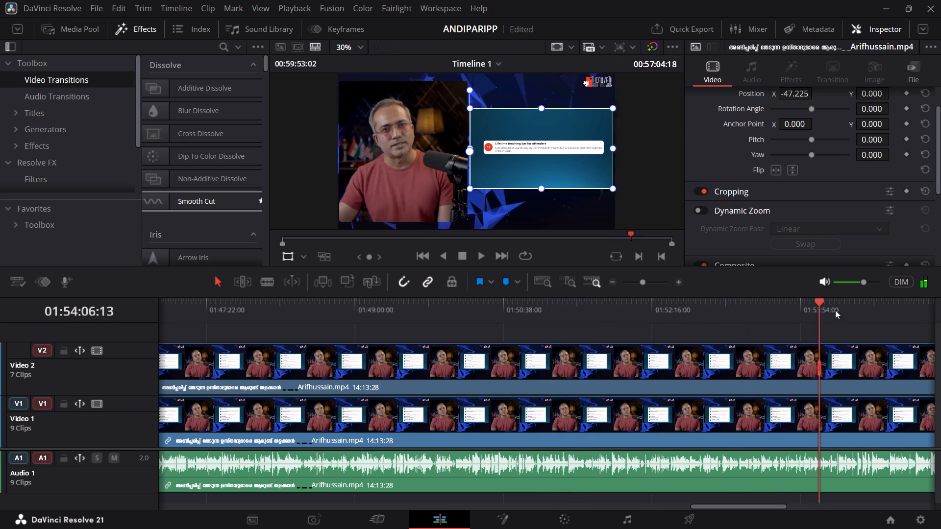
{"action": "left_click", "coordinate": [873, 313]}
{"action": "left_click", "coordinate": [940, 313]}
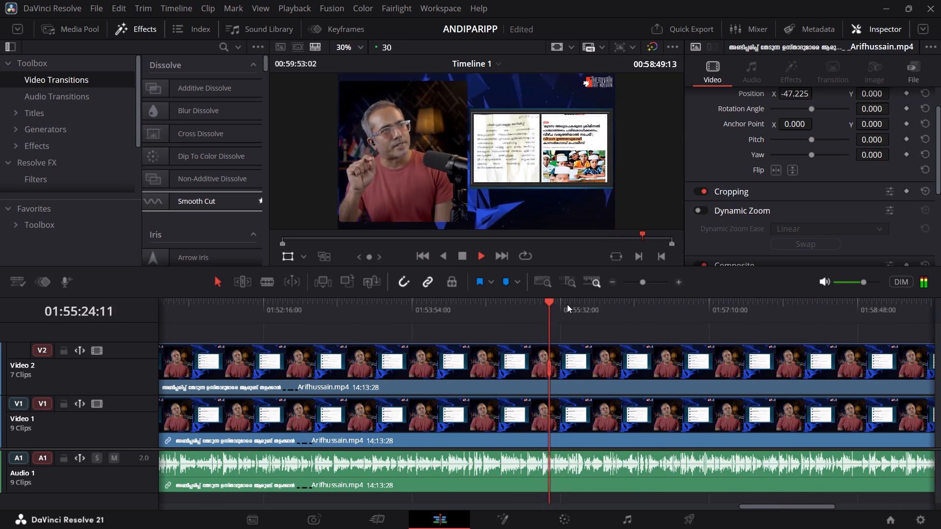
Skim the rest of the 14:13:28 clip from about 01:55:30 to its end, checking the speaker and the slide panel.
{"action": "left_click_drag", "start_coordinate": [567, 304], "coordinate": [688, 314]}
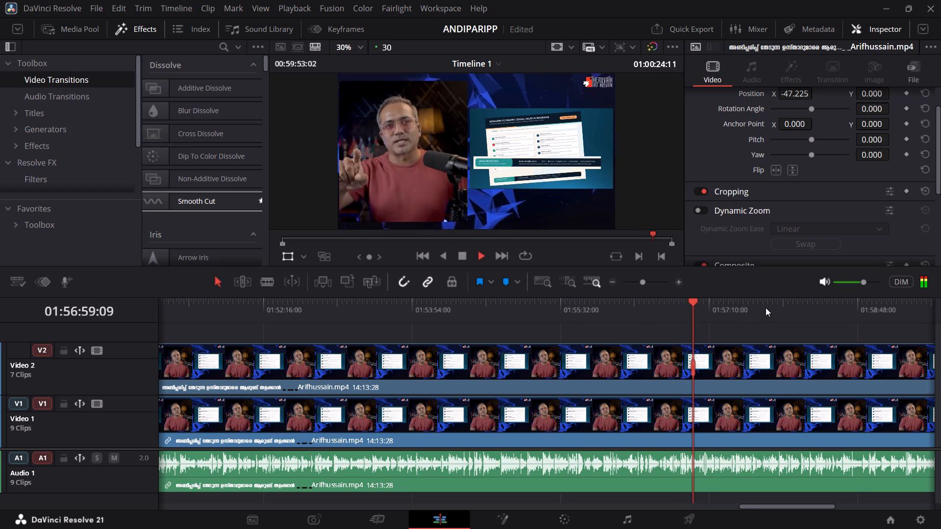
{"action": "left_click", "coordinate": [766, 308]}
{"action": "left_click", "coordinate": [804, 303]}
{"action": "left_click", "coordinate": [847, 308]}
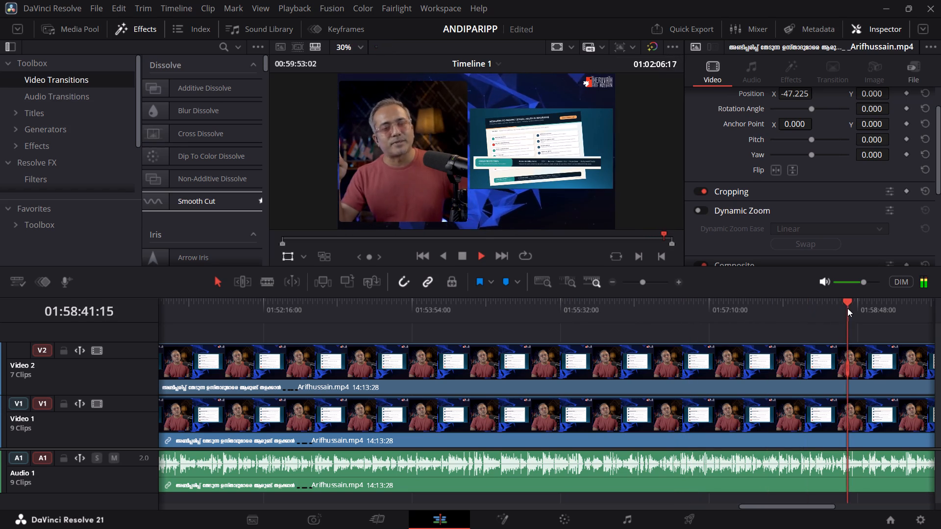
{"action": "left_click", "coordinate": [873, 307]}
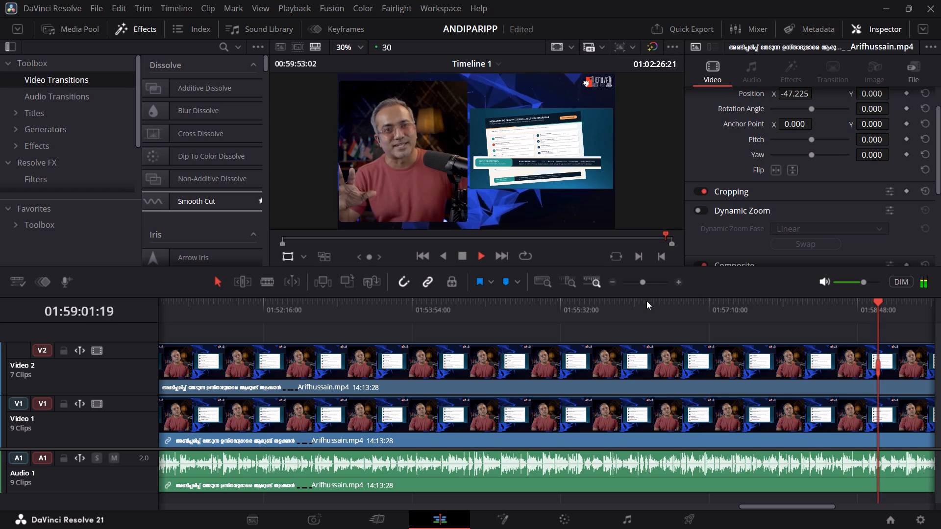
{"action": "left_click", "coordinate": [647, 283]}
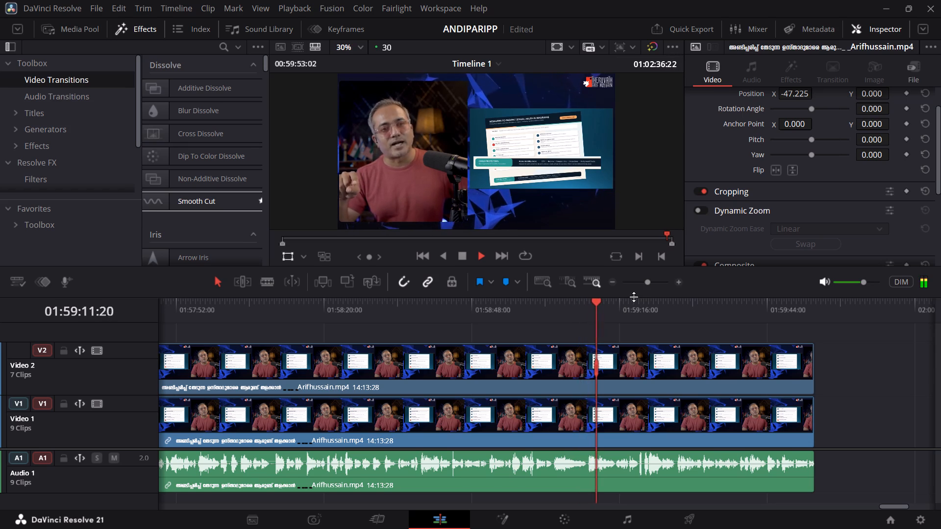
{"action": "left_click", "coordinate": [639, 312]}
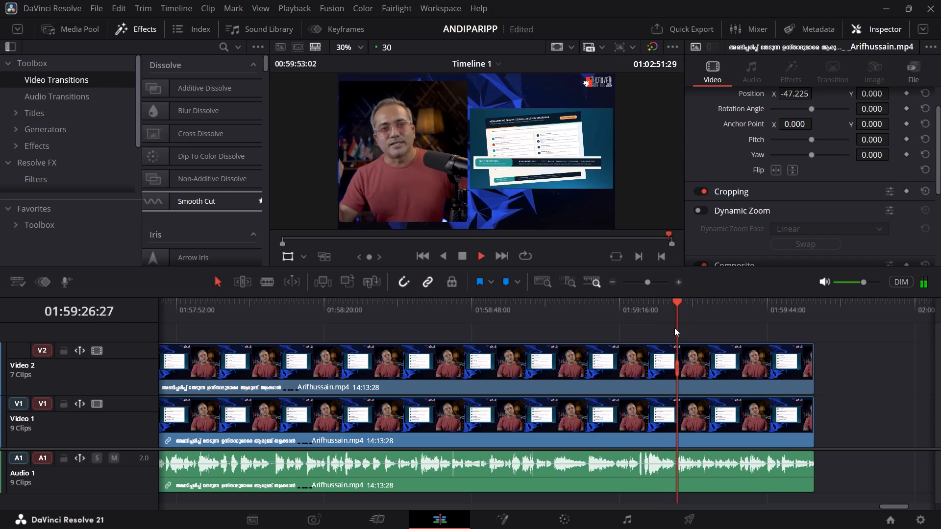
{"action": "left_click", "coordinate": [710, 313]}
{"action": "left_click", "coordinate": [744, 313]}
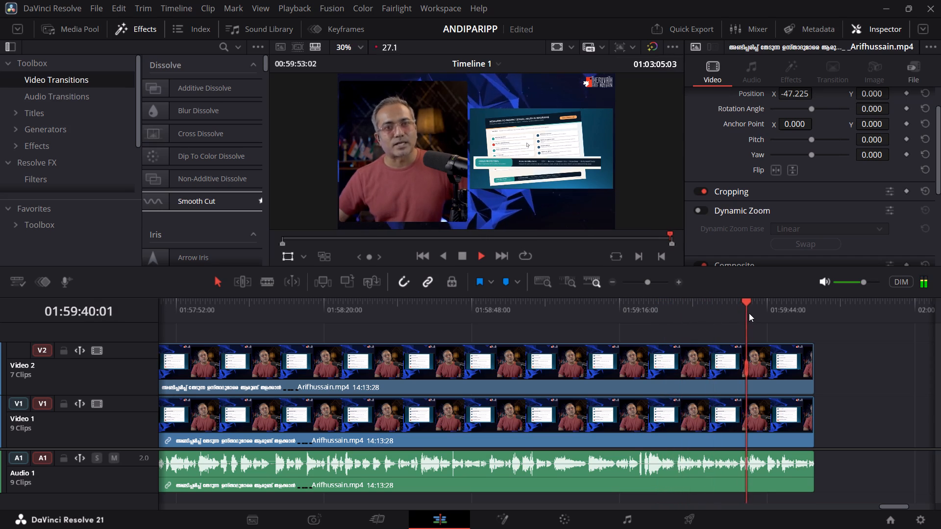
{"action": "left_click", "coordinate": [778, 314]}
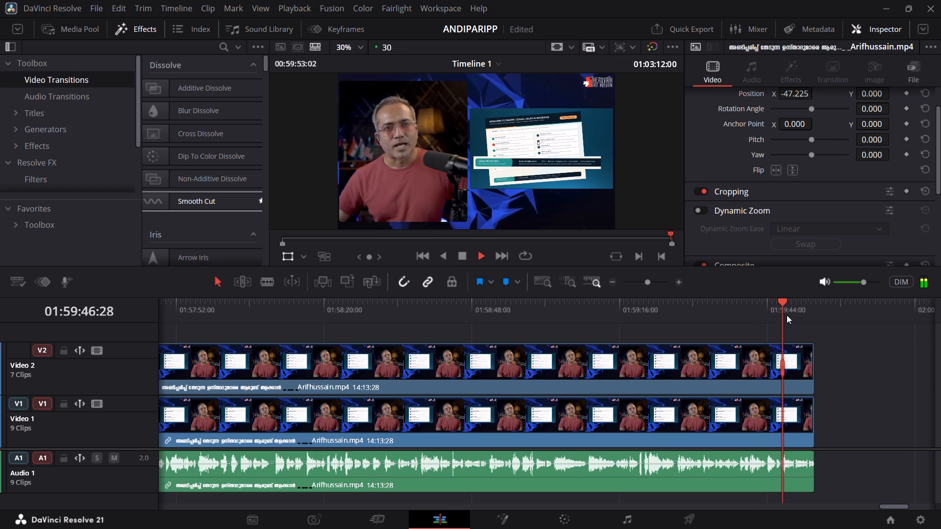
Fade out the end of the last Video 1 clip over about 20 frames.
{"action": "left_click", "coordinate": [652, 283]}
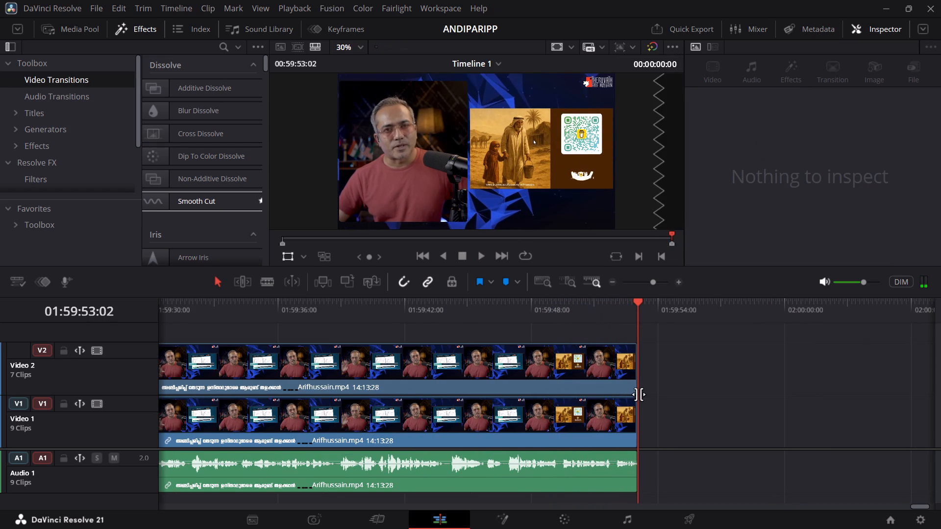
{"action": "left_click_drag", "start_coordinate": [636, 398], "coordinate": [612, 407]}
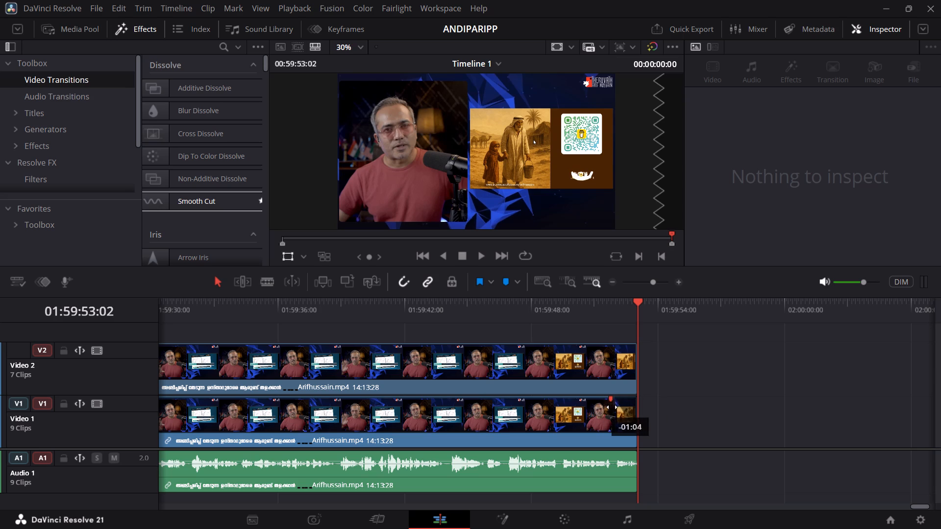
{"action": "left_click_drag", "start_coordinate": [612, 407], "coordinate": [614, 407]}
{"action": "left_click", "coordinate": [660, 281]}
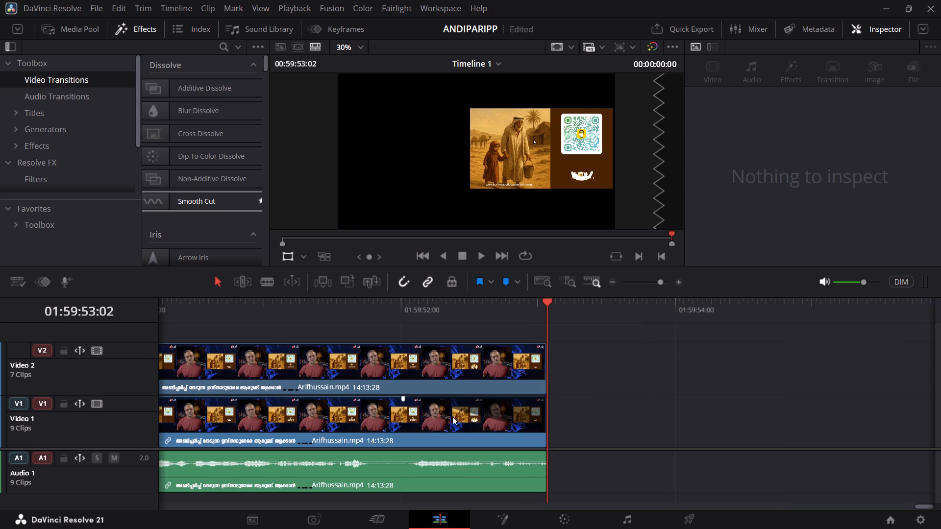
{"action": "left_click_drag", "start_coordinate": [405, 397], "coordinate": [421, 405]}
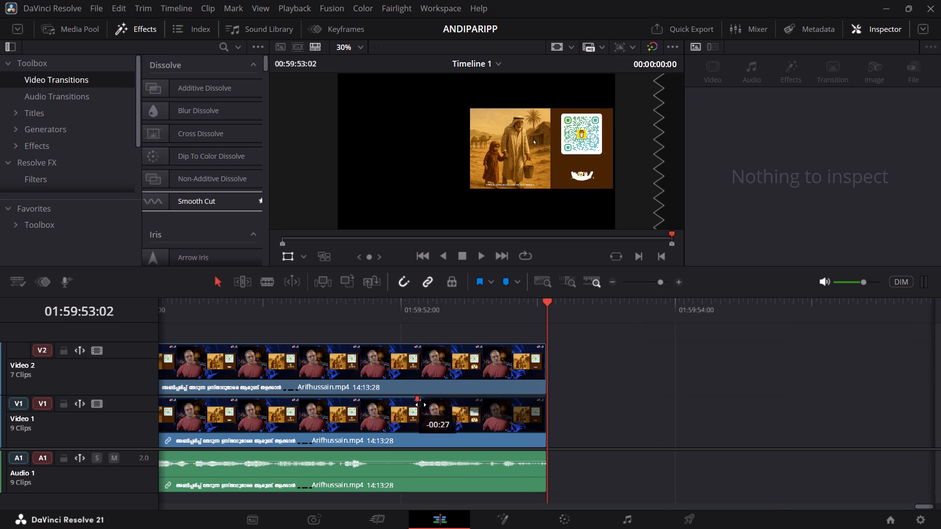
{"action": "left_click_drag", "start_coordinate": [421, 405], "coordinate": [452, 411]}
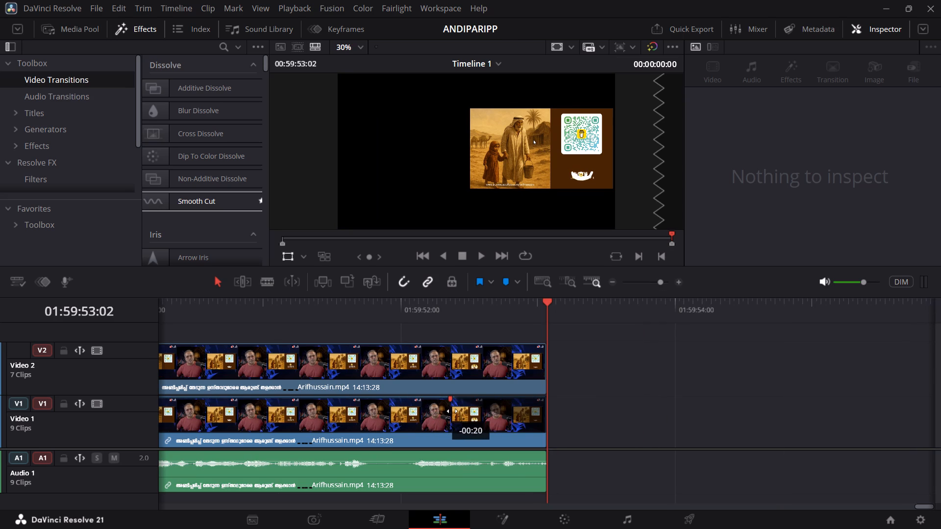
{"action": "left_click_drag", "start_coordinate": [452, 411], "coordinate": [452, 411]}
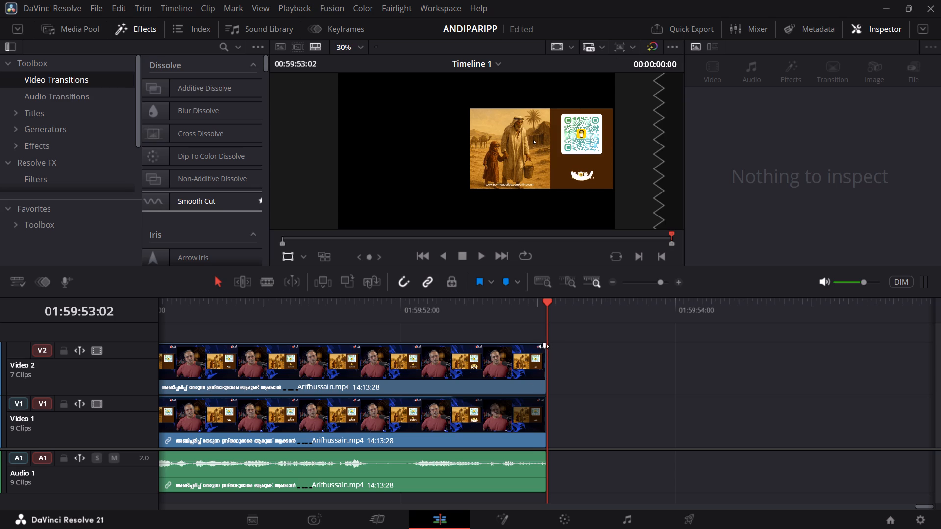
Add a short fade-out of a few frames to the end of the last Video 2 clip.
{"action": "left_click_drag", "start_coordinate": [544, 346], "coordinate": [515, 353]}
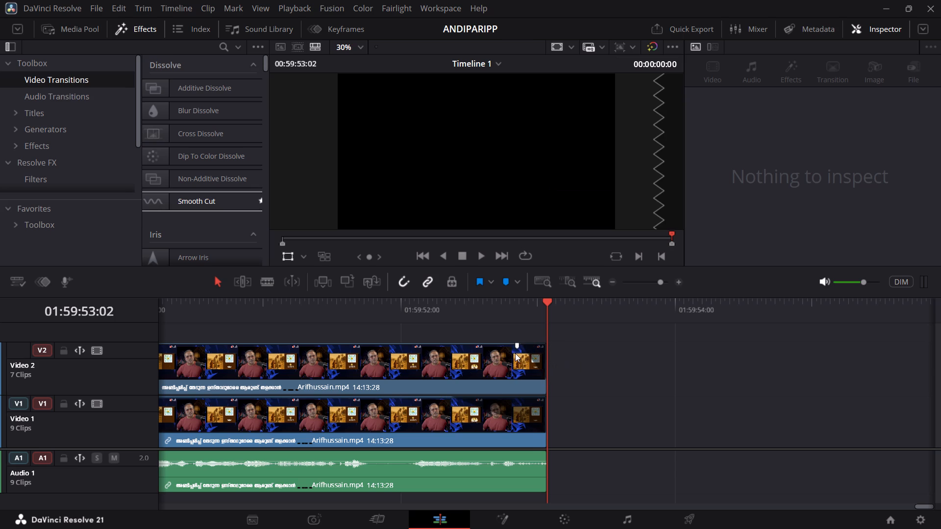
Fade out the end of the last Audio 1 clip over about 12 frames, playing back the ending between adjustments.
{"action": "left_click_drag", "start_coordinate": [545, 453], "coordinate": [456, 446]}
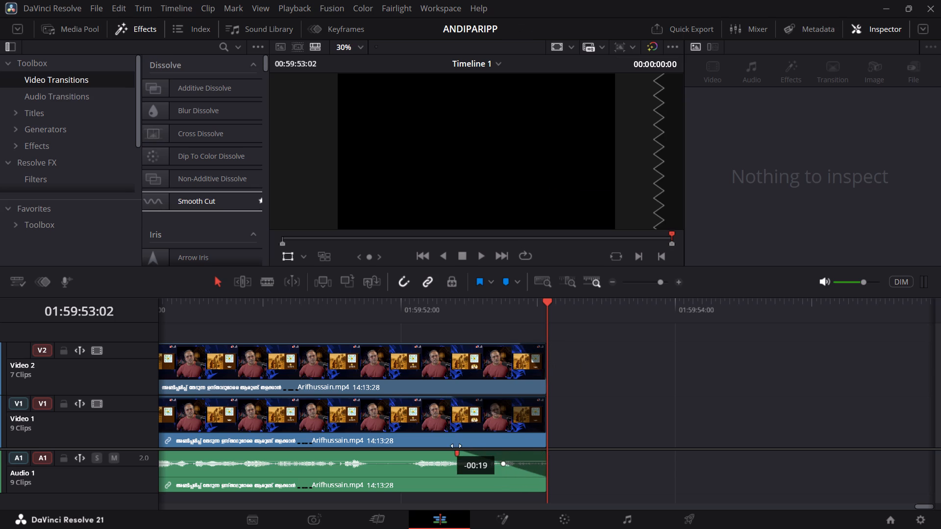
{"action": "left_click_drag", "start_coordinate": [456, 446], "coordinate": [451, 444]}
{"action": "left_click", "coordinate": [283, 322]}
{"action": "key", "text": "space"}
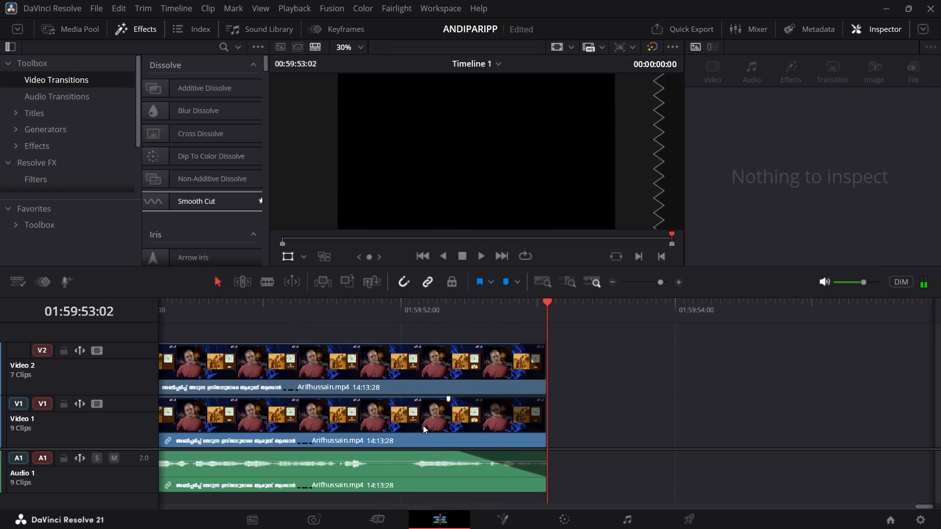
{"action": "left_click_drag", "start_coordinate": [452, 453], "coordinate": [460, 457]}
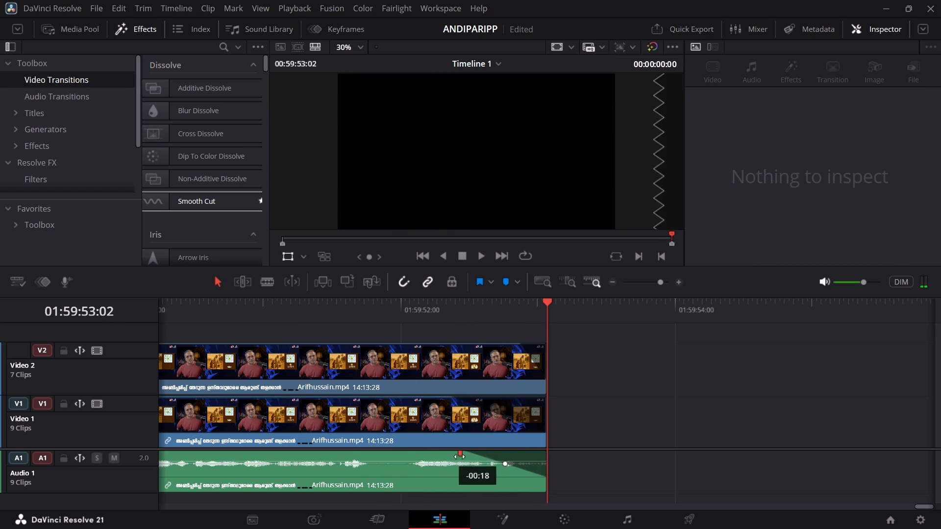
{"action": "left_click_drag", "start_coordinate": [460, 457], "coordinate": [469, 458]}
{"action": "left_click", "coordinate": [360, 324]}
{"action": "key", "text": "space"}
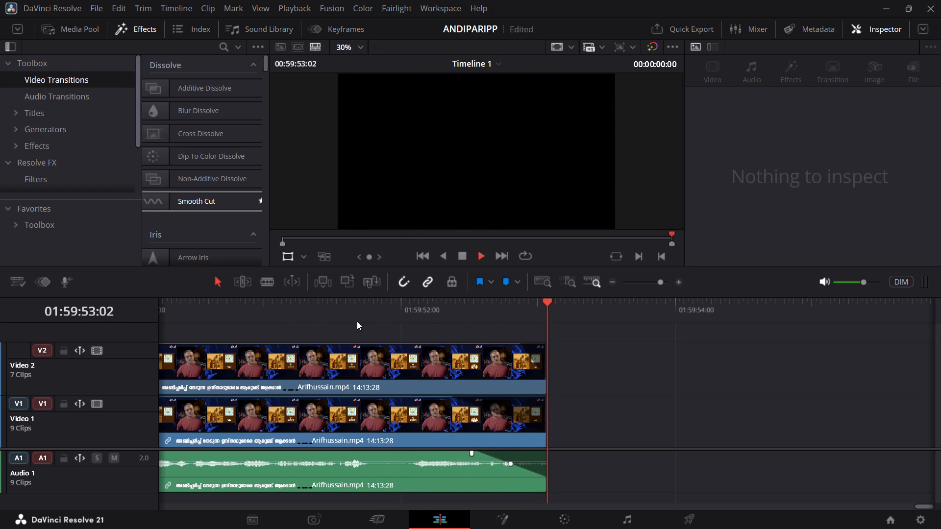
{"action": "left_click", "coordinate": [352, 317]}
{"action": "key", "text": "space"}
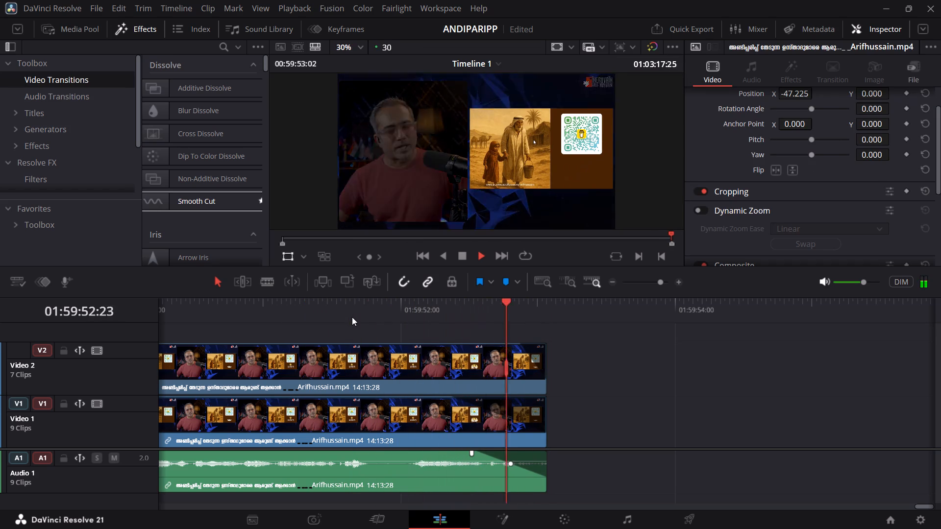
{"action": "left_click_drag", "start_coordinate": [474, 454], "coordinate": [491, 456]}
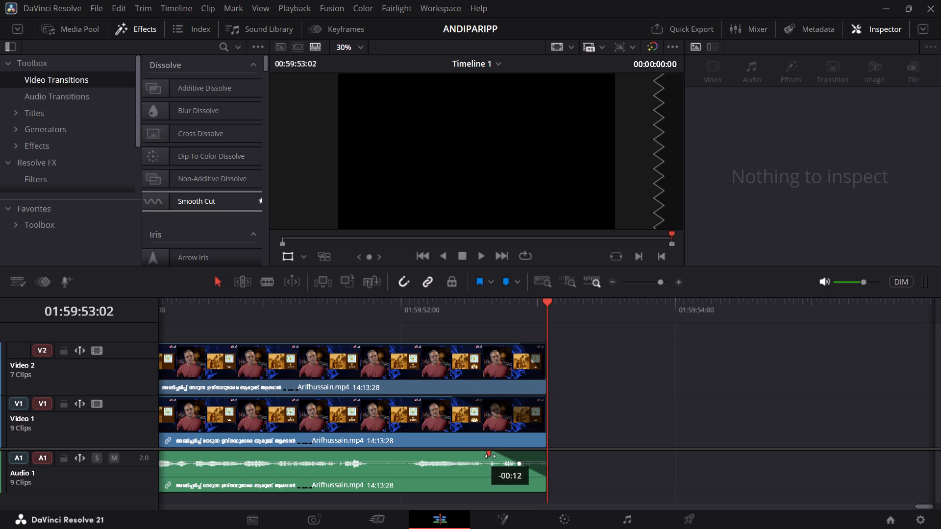
{"action": "left_click_drag", "start_coordinate": [491, 456], "coordinate": [488, 457]}
{"action": "left_click", "coordinate": [420, 331]}
{"action": "left_click", "coordinate": [383, 314]}
{"action": "key", "text": "space"}
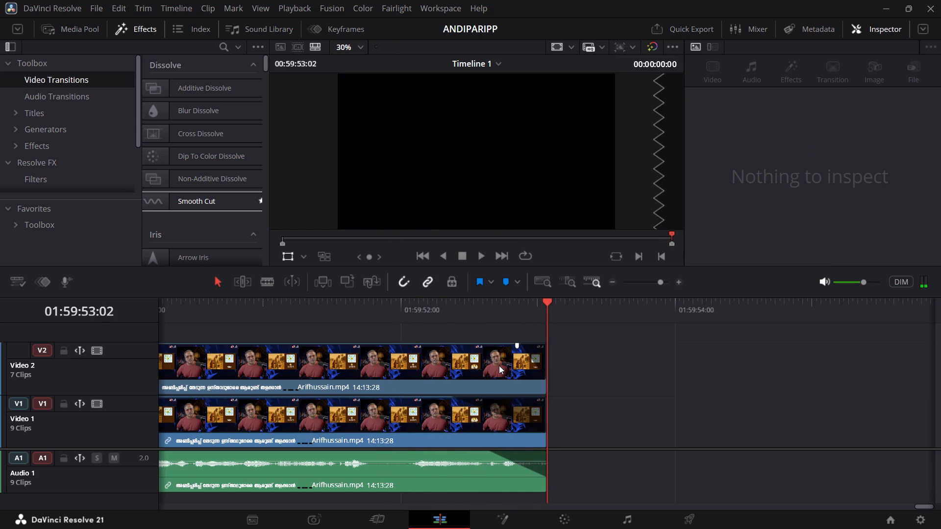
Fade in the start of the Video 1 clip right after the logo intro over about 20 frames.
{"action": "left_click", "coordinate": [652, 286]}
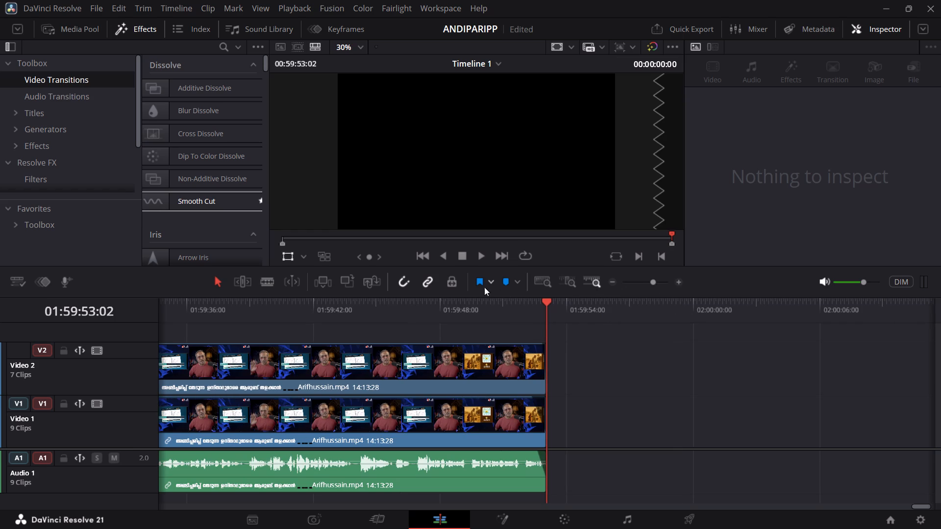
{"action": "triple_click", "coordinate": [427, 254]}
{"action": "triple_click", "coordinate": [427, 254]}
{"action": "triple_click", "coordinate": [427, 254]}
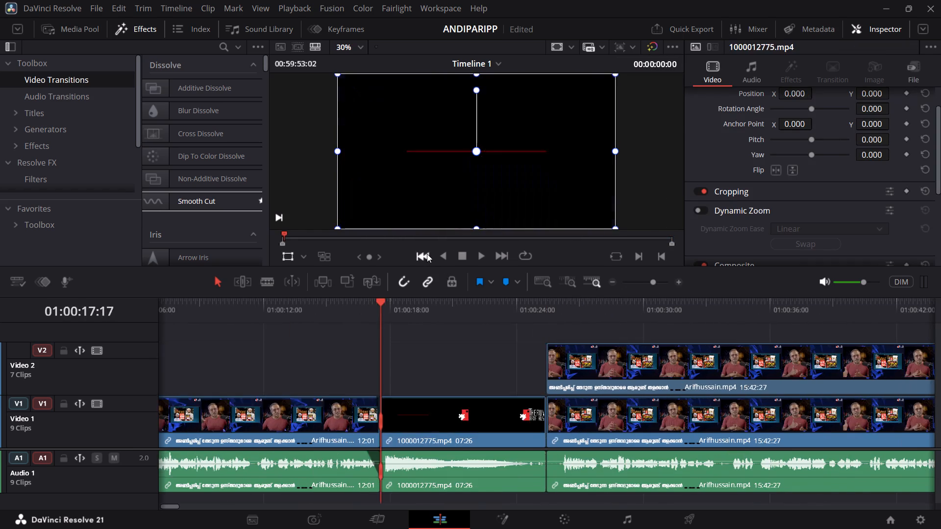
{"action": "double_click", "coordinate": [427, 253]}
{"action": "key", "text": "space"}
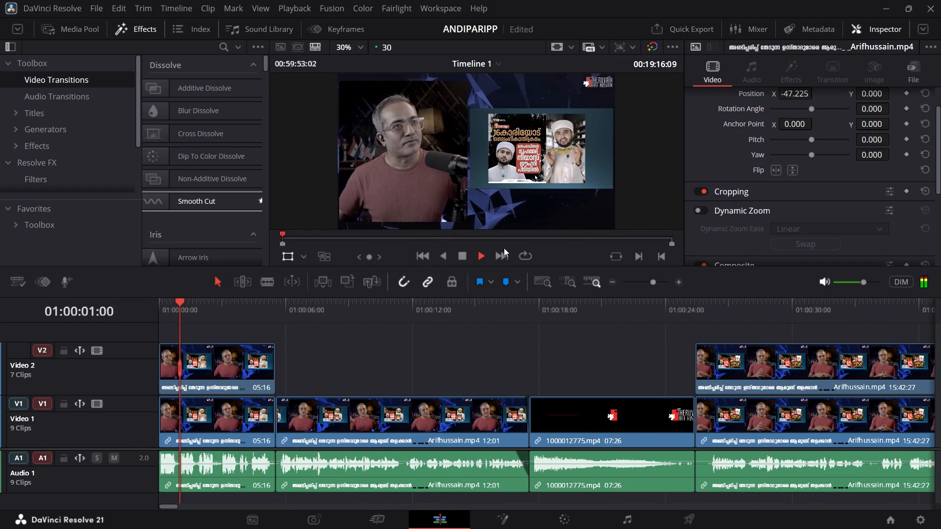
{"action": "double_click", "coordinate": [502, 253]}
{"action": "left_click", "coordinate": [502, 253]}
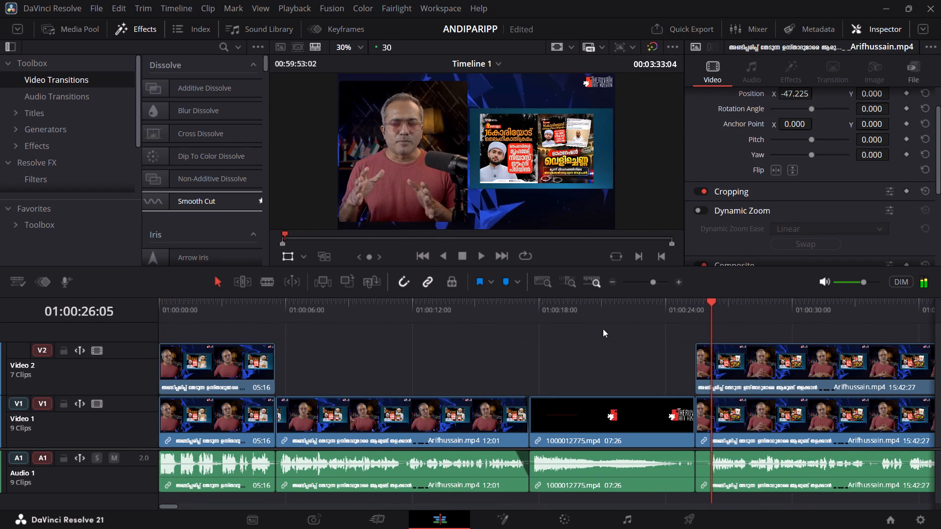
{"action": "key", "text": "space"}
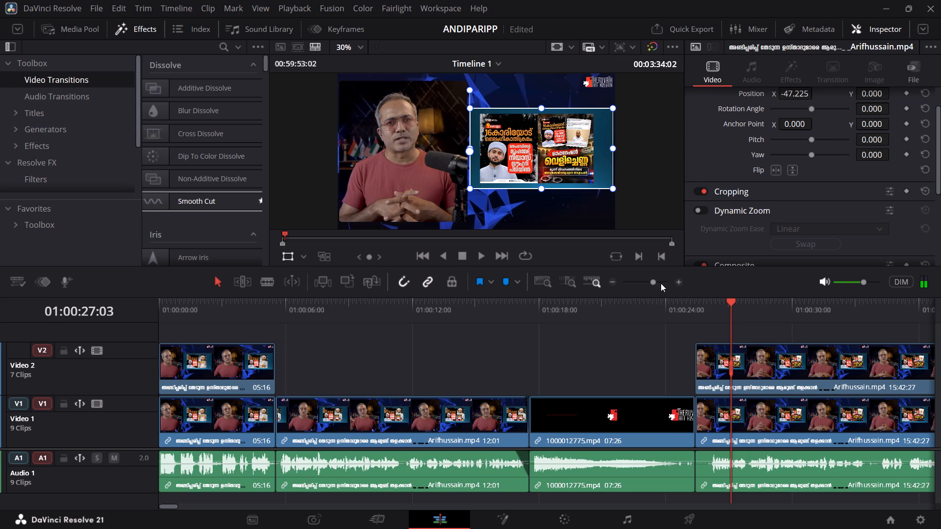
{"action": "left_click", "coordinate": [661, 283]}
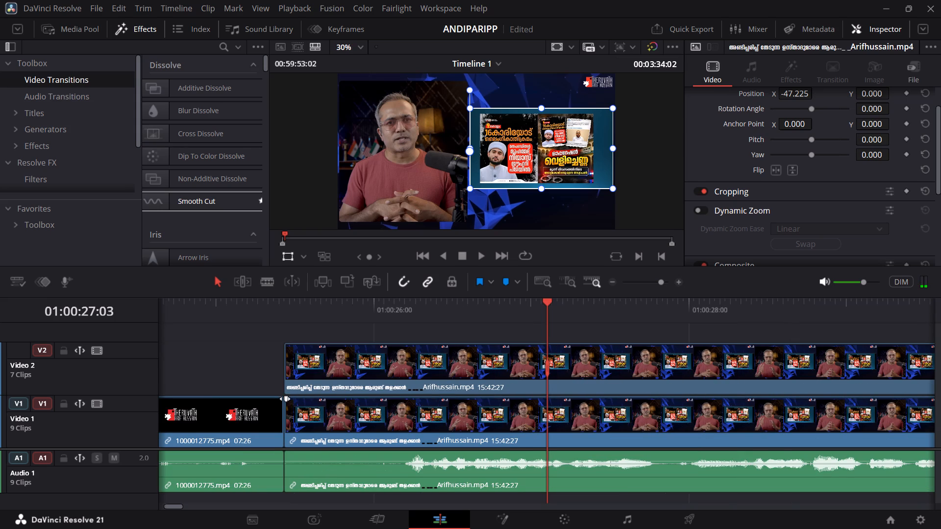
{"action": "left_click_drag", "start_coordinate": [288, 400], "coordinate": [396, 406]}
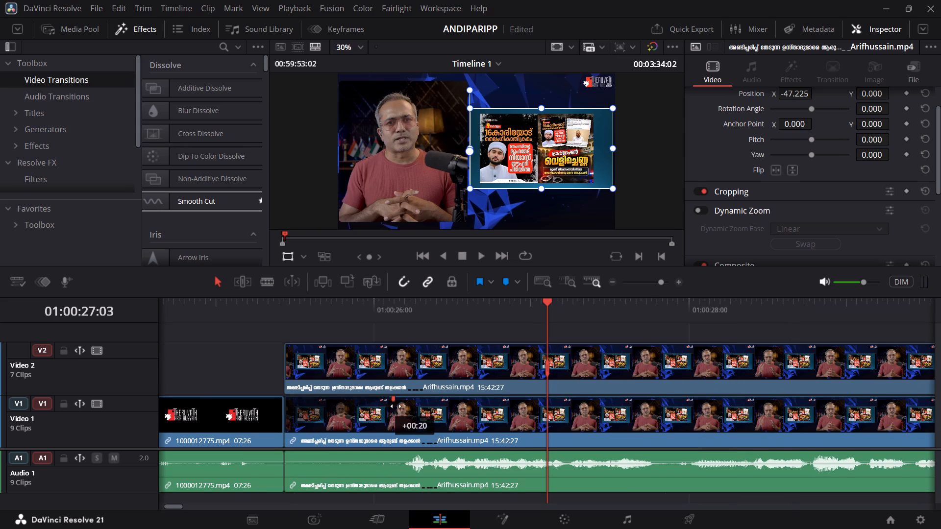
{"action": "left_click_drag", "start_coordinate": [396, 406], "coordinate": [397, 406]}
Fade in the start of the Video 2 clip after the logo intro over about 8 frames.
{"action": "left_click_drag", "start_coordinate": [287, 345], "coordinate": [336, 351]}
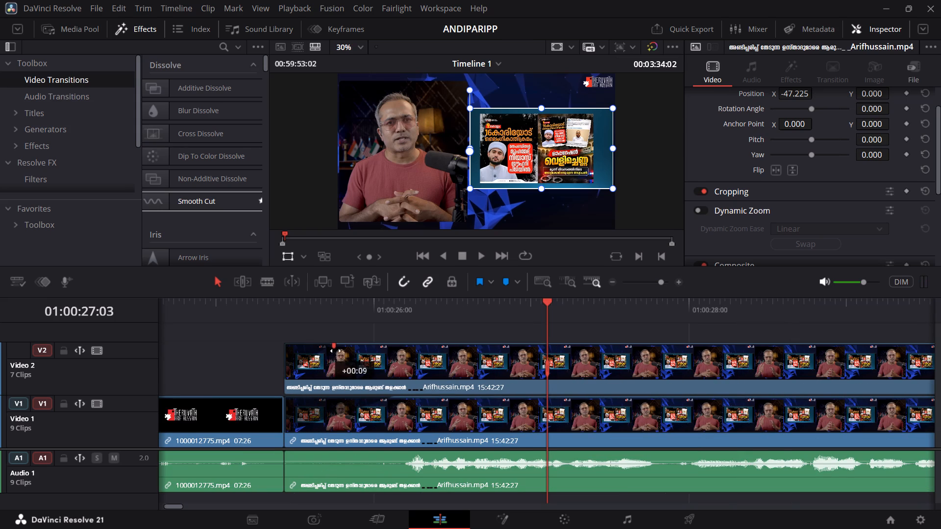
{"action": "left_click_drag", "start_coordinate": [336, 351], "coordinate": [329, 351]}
Add a short fade-out of a few frames to the end of the logo intro clip and play back the transition.
{"action": "left_click_drag", "start_coordinate": [283, 402], "coordinate": [253, 402]}
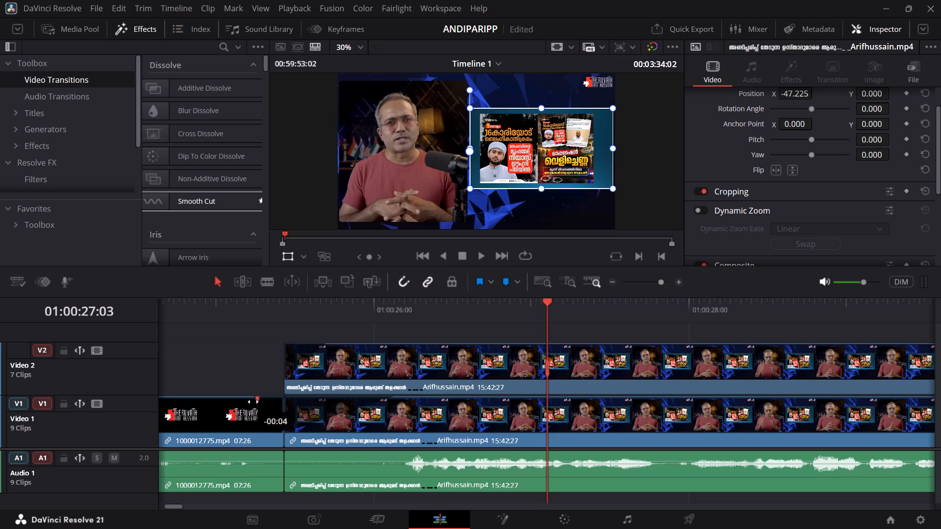
{"action": "left_click_drag", "start_coordinate": [253, 402], "coordinate": [251, 402]}
{"action": "left_click", "coordinate": [234, 313]}
{"action": "key", "text": "space"}
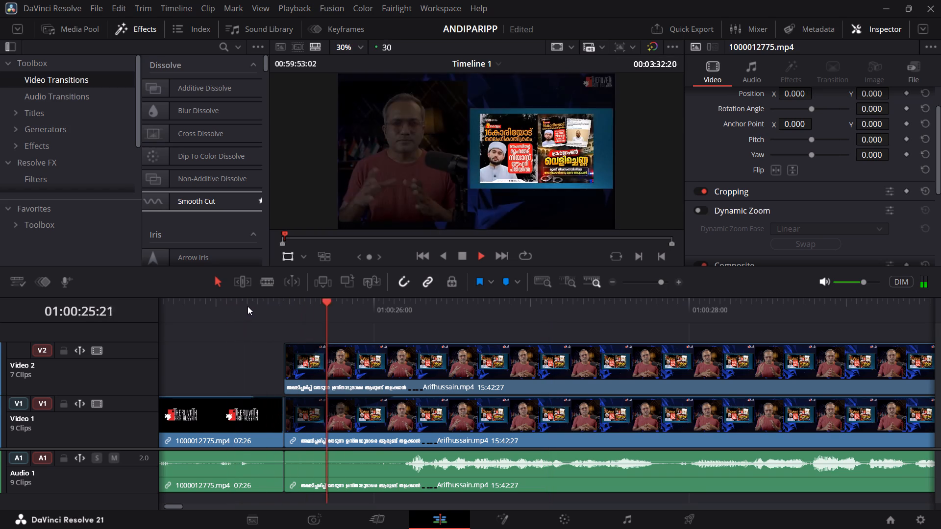
{"action": "left_click", "coordinate": [246, 303]}
{"action": "key", "text": "space"}
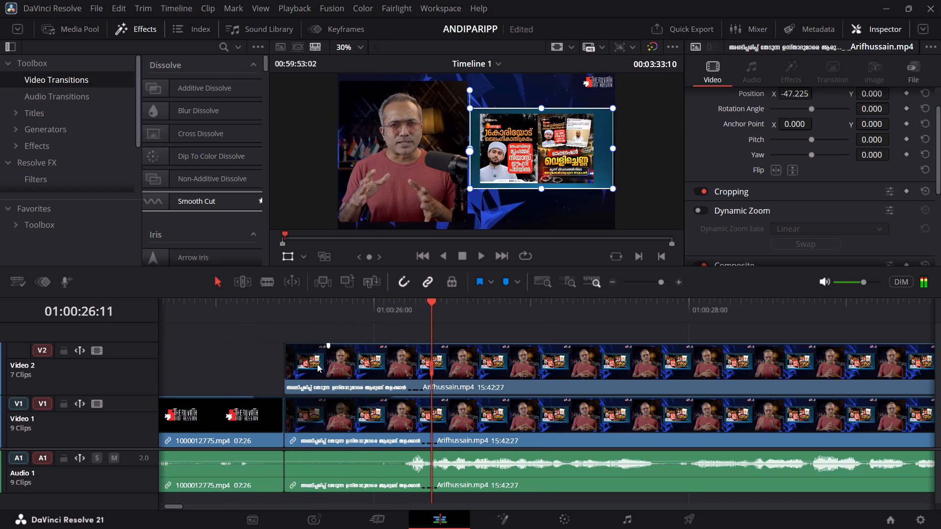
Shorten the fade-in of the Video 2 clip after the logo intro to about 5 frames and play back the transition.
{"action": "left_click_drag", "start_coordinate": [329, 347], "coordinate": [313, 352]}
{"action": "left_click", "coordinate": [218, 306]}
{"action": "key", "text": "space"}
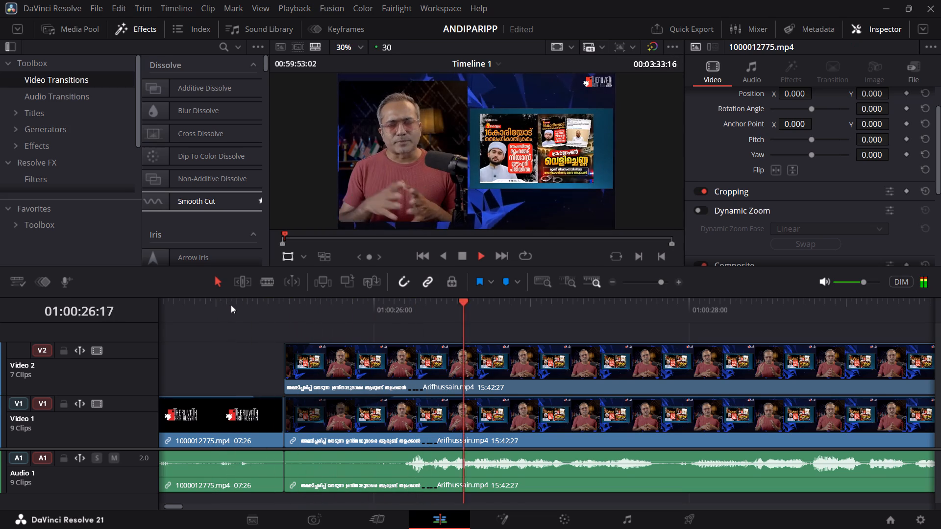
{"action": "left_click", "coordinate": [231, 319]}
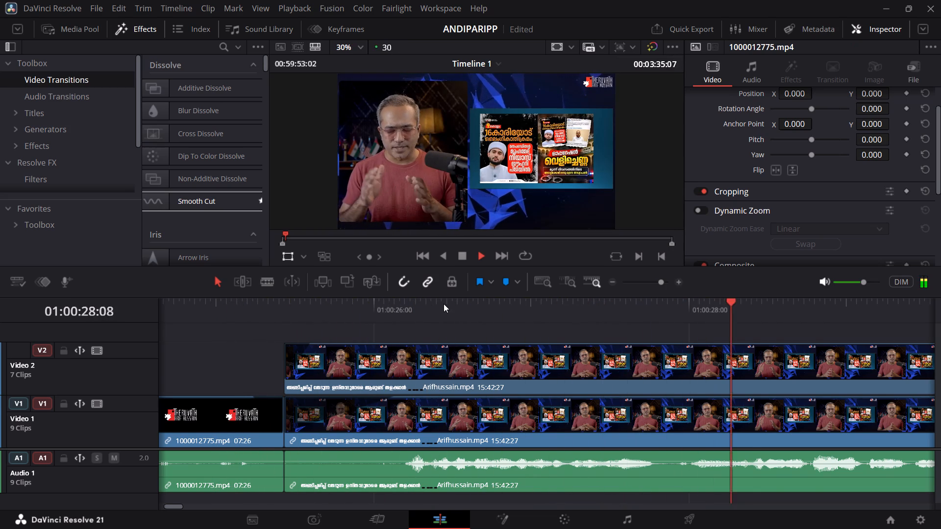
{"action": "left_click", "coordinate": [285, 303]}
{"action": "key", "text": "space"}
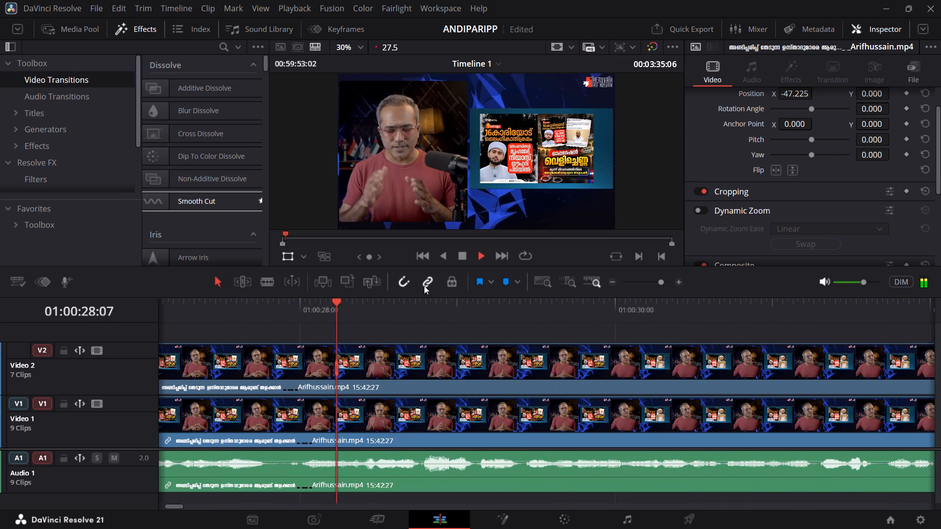
Split the clips after the logo intro at 01:00:25:28 and ripple-delete the 15-frame piece before the cut.
{"action": "left_click", "coordinate": [421, 255]}
{"action": "key", "text": "space"}
{"action": "key", "text": "space"}
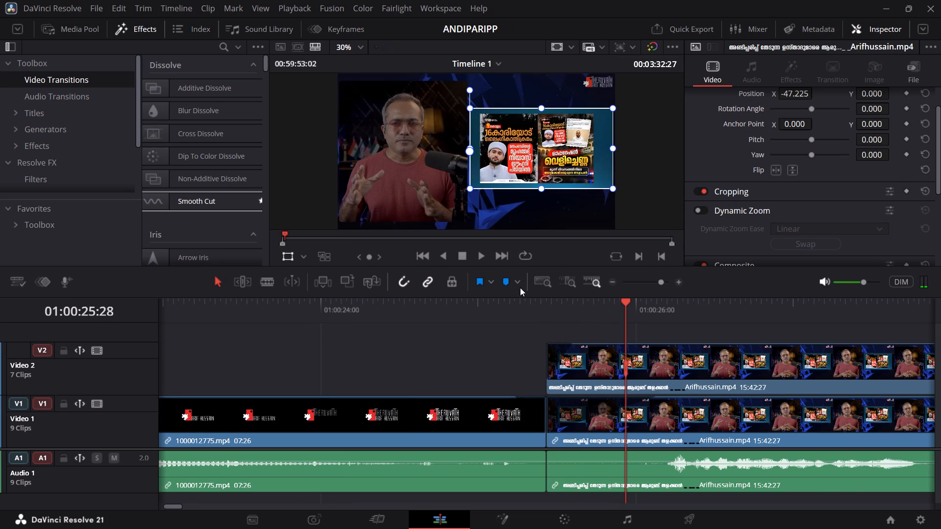
{"action": "key", "text": "ctrl+b"}
{"action": "left_click", "coordinate": [580, 362]}
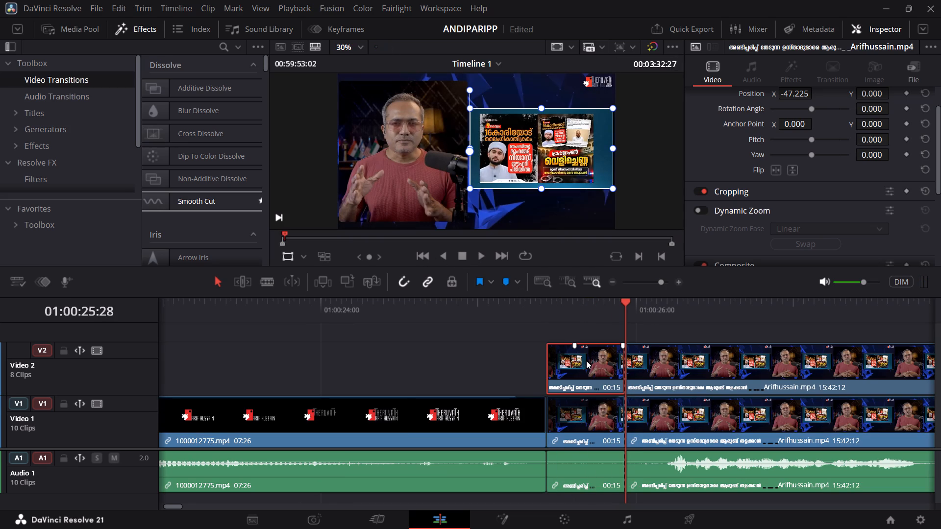
{"action": "key", "text": "Delete"}
Fade in the trimmed Video 1 clip after the logo intro over about 20 frames.
{"action": "left_click_drag", "start_coordinate": [547, 398], "coordinate": [580, 400]}
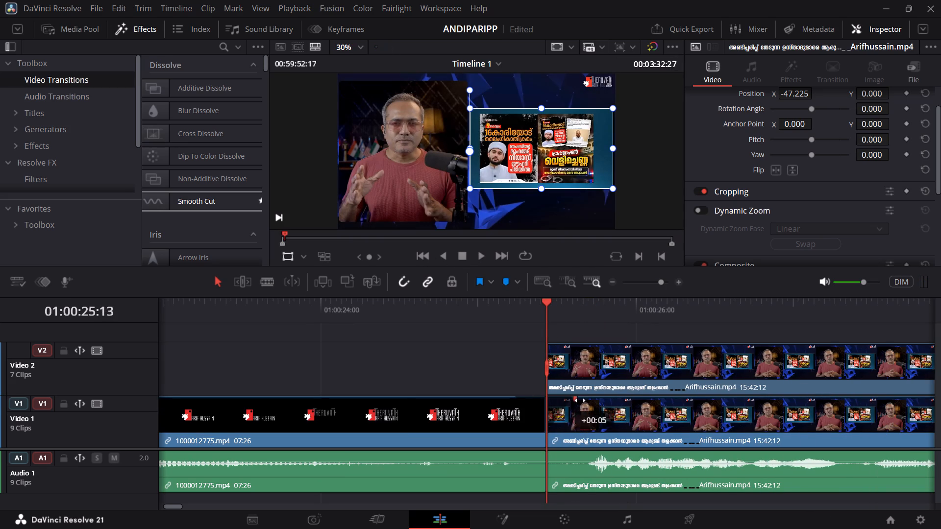
{"action": "left_click_drag", "start_coordinate": [580, 400], "coordinate": [641, 405]}
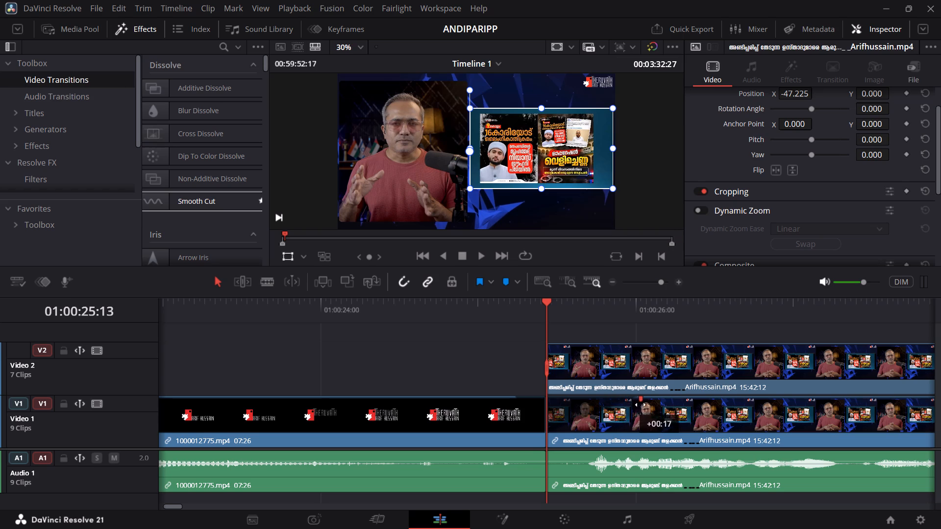
{"action": "left_click_drag", "start_coordinate": [641, 405], "coordinate": [657, 407]}
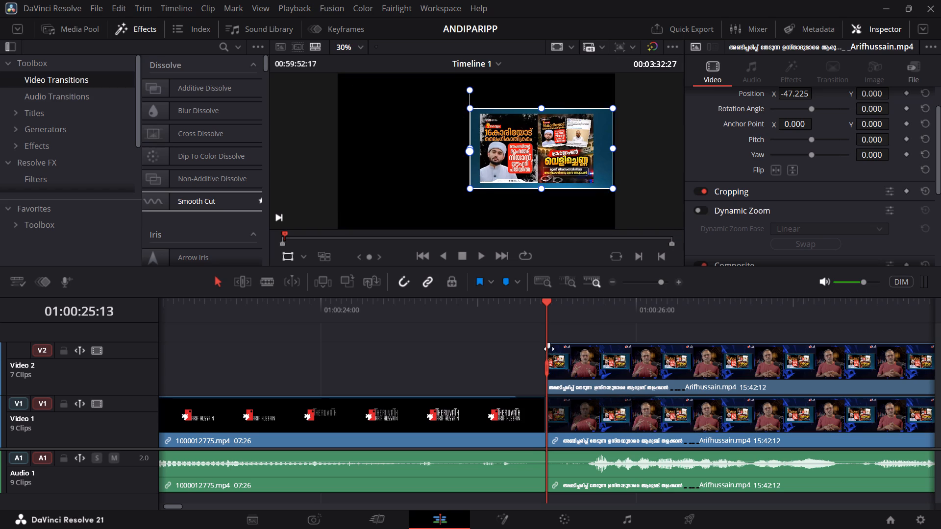
Fade in the trimmed Video 2 clip after the logo intro over about 5 frames, playing back the transition between adjustments.
{"action": "left_click", "coordinate": [551, 347]}
{"action": "left_click_drag", "start_coordinate": [548, 346], "coordinate": [563, 350]}
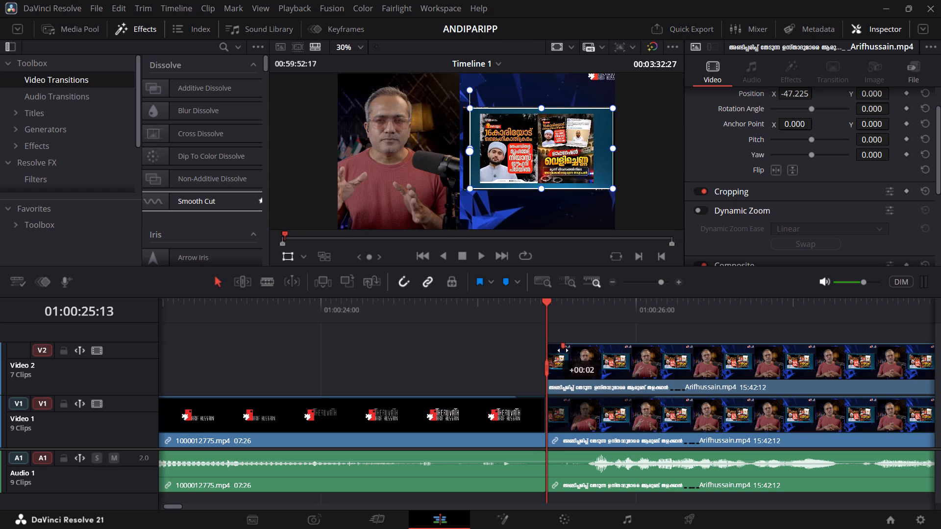
{"action": "left_click_drag", "start_coordinate": [563, 350], "coordinate": [582, 353]}
{"action": "left_click", "coordinate": [513, 337]}
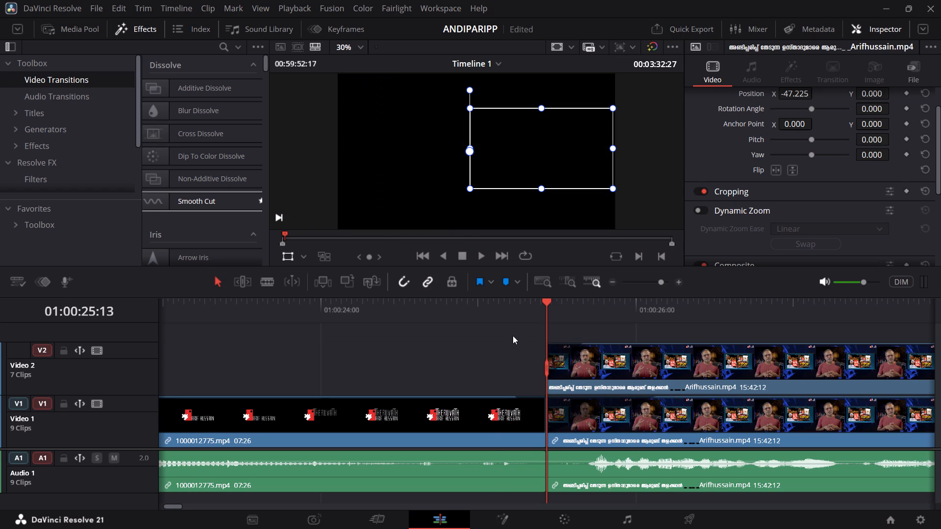
{"action": "left_click", "coordinate": [492, 310]}
{"action": "key", "text": "space"}
{"action": "left_click", "coordinate": [492, 309]}
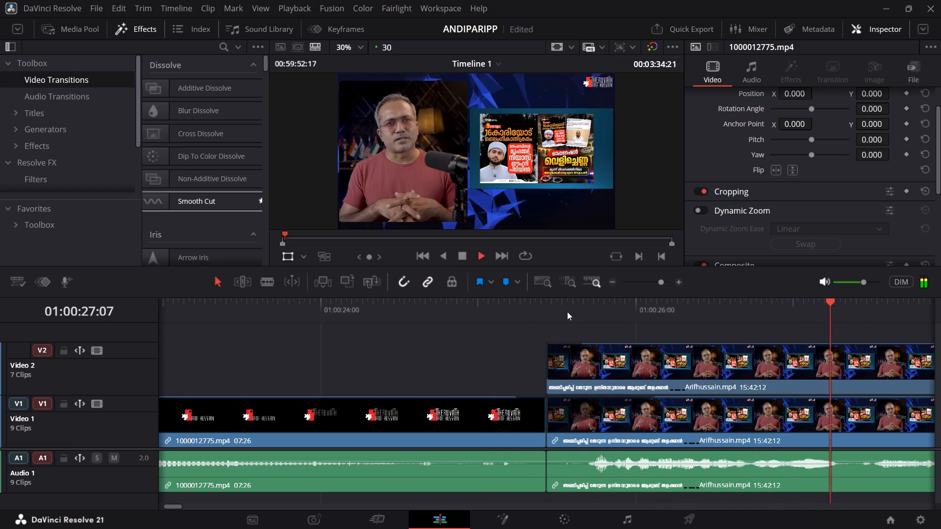
{"action": "key", "text": "space"}
{"action": "left_click_drag", "start_coordinate": [587, 346], "coordinate": [585, 346]}
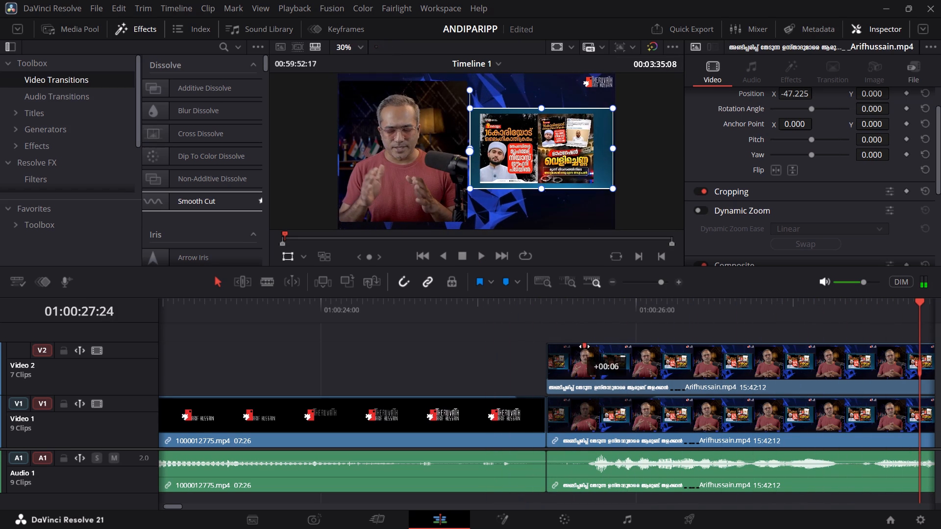
{"action": "left_click_drag", "start_coordinate": [585, 346], "coordinate": [574, 348]}
{"action": "left_click", "coordinate": [505, 309]}
{"action": "key", "text": "space"}
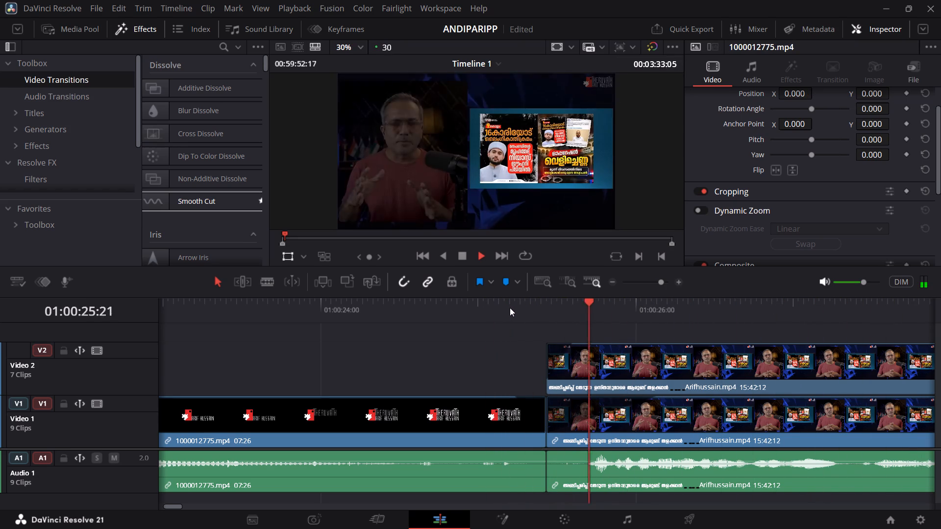
{"action": "key", "text": "space"}
Try to shorten the fade-in of the Video 1 clip after the logo intro slightly and play back the transition.
{"action": "left_click_drag", "start_coordinate": [660, 396], "coordinate": [639, 402]}
{"action": "left_click", "coordinate": [476, 312]}
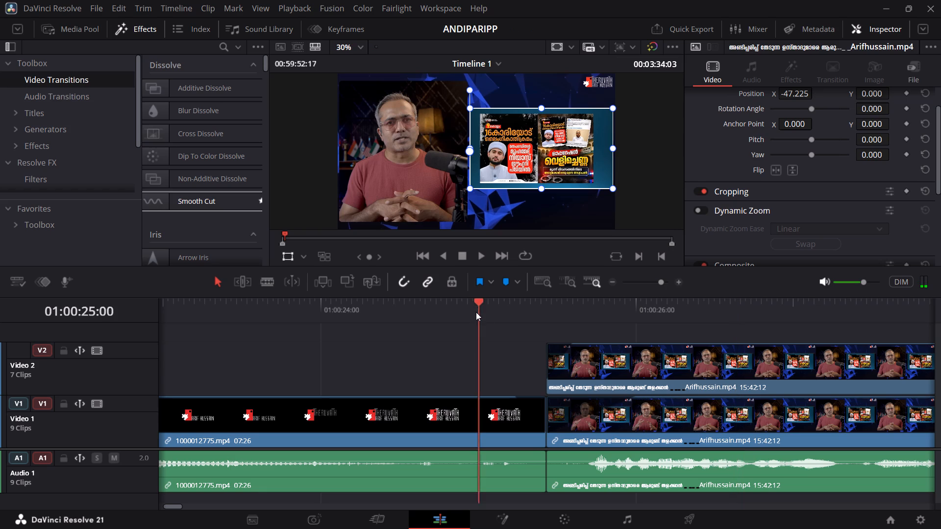
{"action": "key", "text": "space"}
Check the edit points across the whole timeline and play back the ending with its final fades.
{"action": "left_click", "coordinate": [632, 289]}
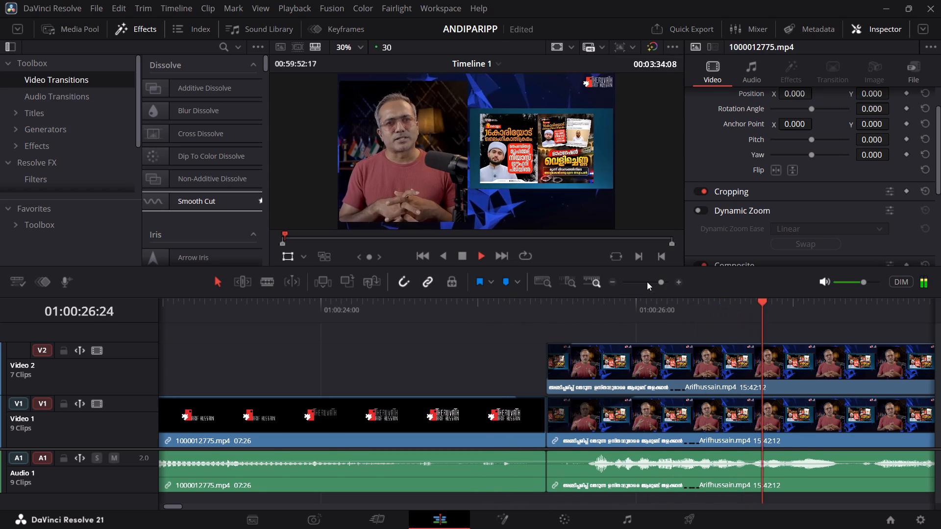
{"action": "left_click", "coordinate": [648, 281]}
{"action": "left_click", "coordinate": [649, 281]}
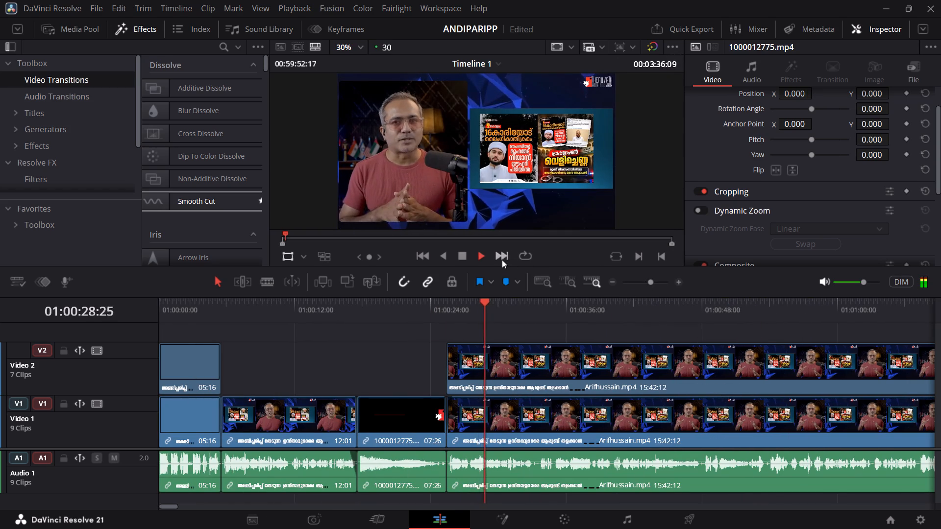
{"action": "left_click", "coordinate": [501, 260]}
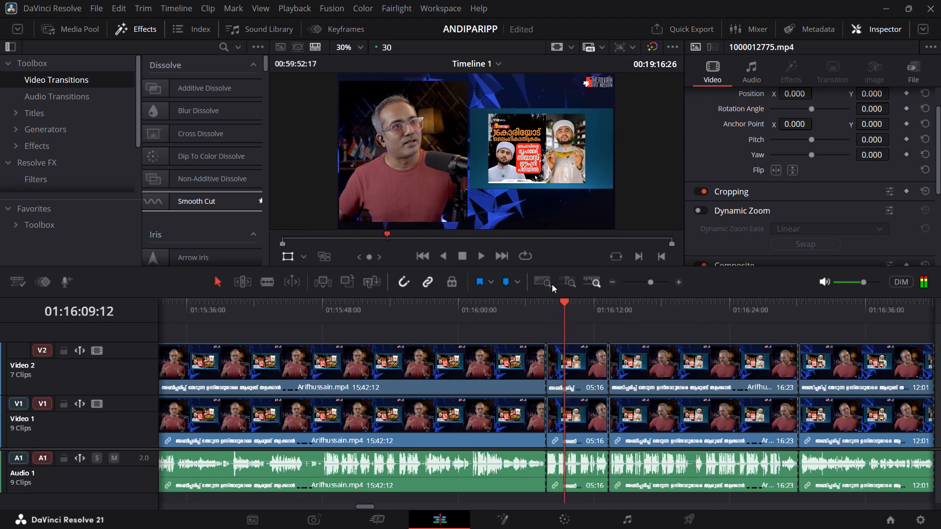
{"action": "left_click", "coordinate": [536, 317]}
{"action": "key", "text": "space"}
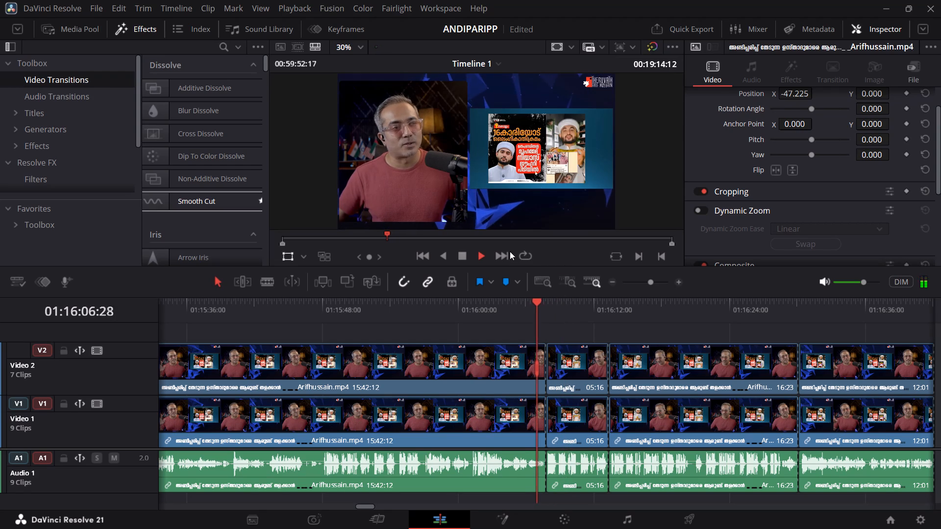
{"action": "left_click", "coordinate": [499, 250]}
{"action": "double_click", "coordinate": [498, 250]}
{"action": "left_click", "coordinate": [498, 250]}
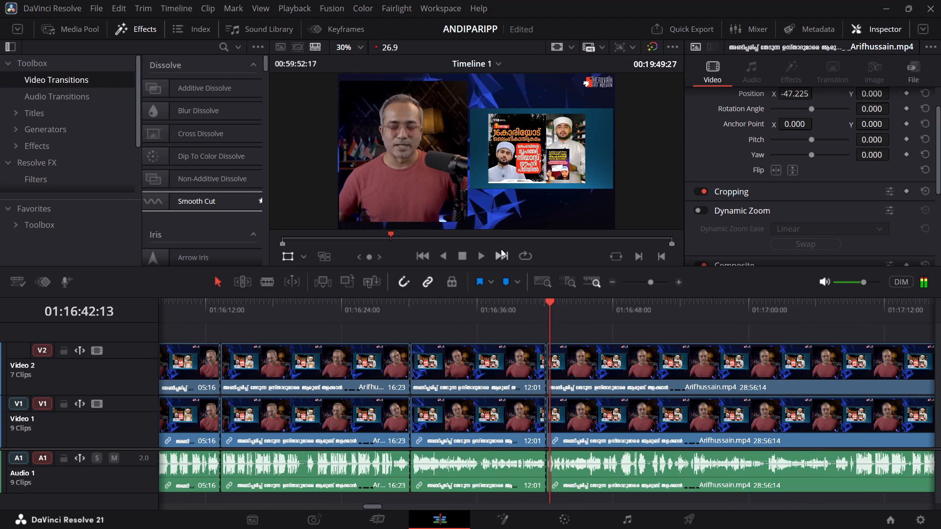
{"action": "left_click", "coordinate": [505, 248]}
{"action": "key", "text": "space"}
{"action": "left_click", "coordinate": [508, 246]}
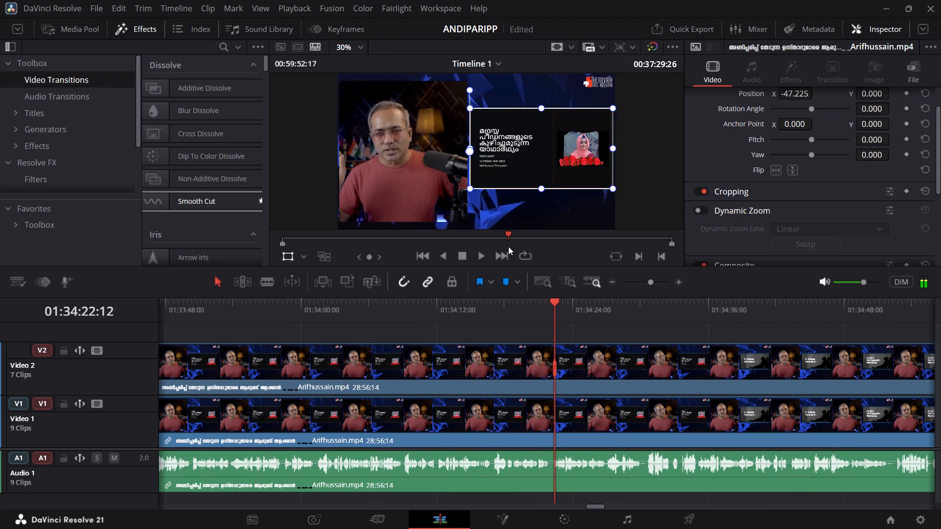
{"action": "left_click", "coordinate": [508, 246]}
{"action": "left_click", "coordinate": [508, 246]}
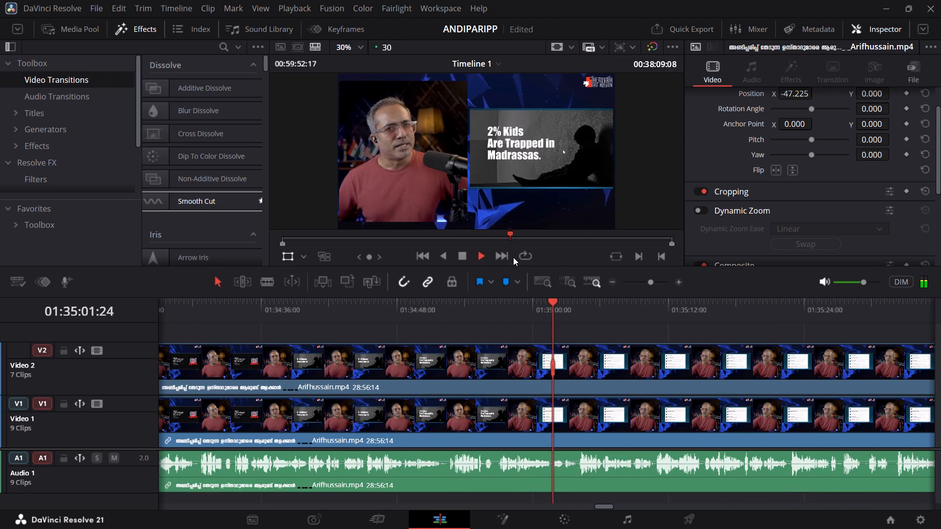
{"action": "double_click", "coordinate": [503, 258]}
{"action": "left_click", "coordinate": [520, 320]}
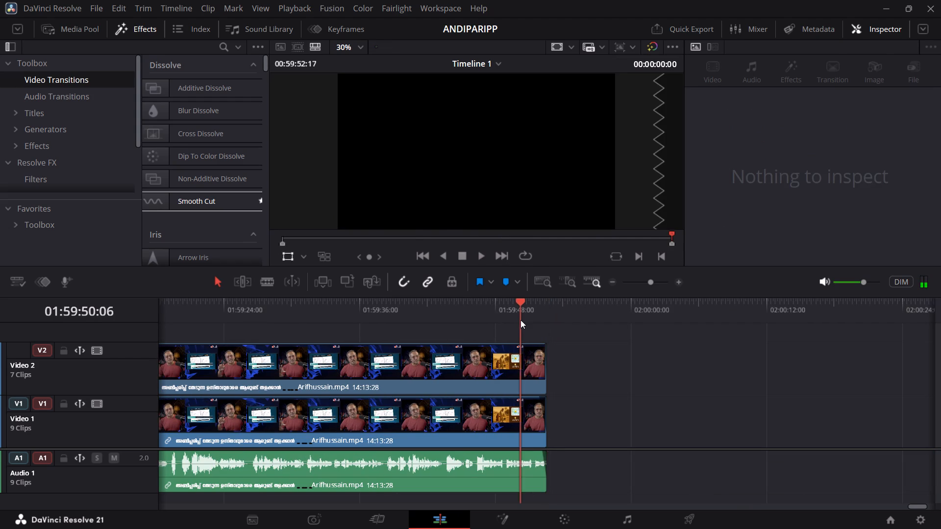
{"action": "key", "text": "space"}
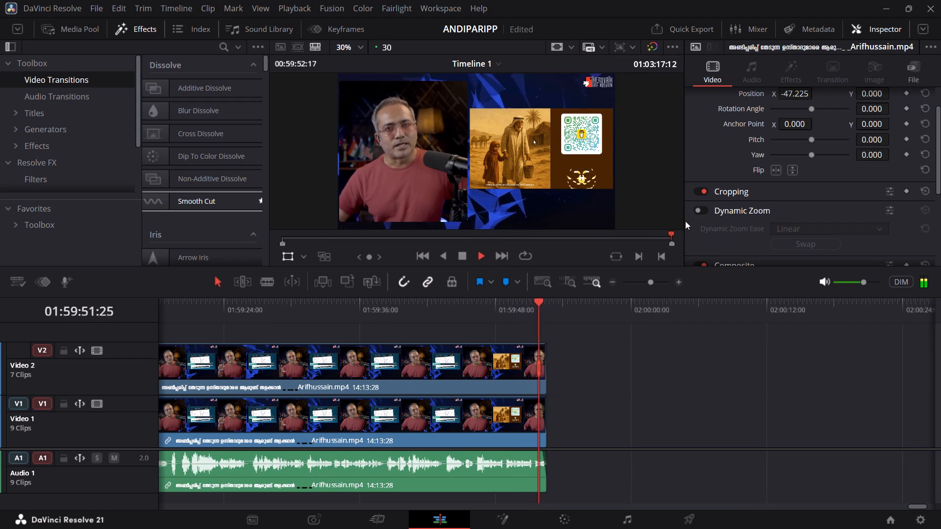
Quick-export the timeline with the YouTube preset into the TG BAN folder under the file name MADRASA PEEDANAM.
{"action": "left_click", "coordinate": [679, 21]}
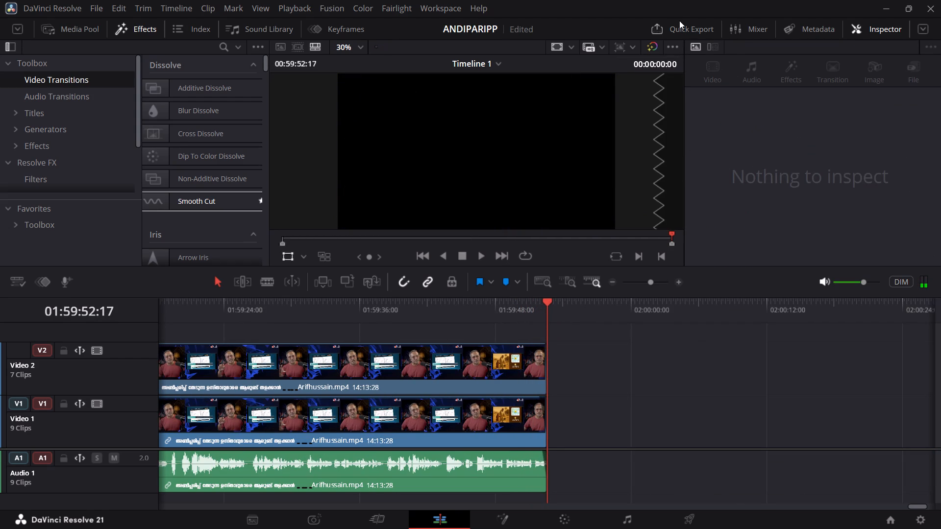
{"action": "left_click", "coordinate": [376, 255]}
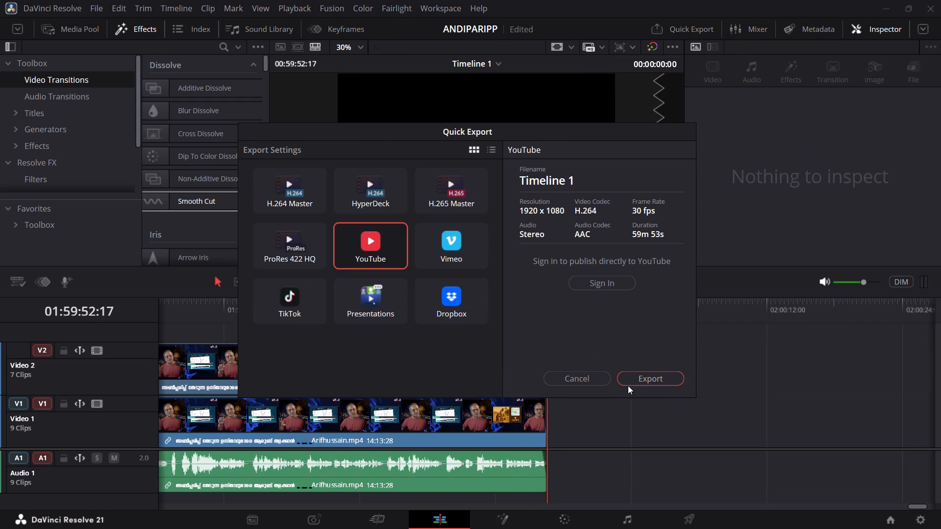
{"action": "left_click", "coordinate": [642, 385]}
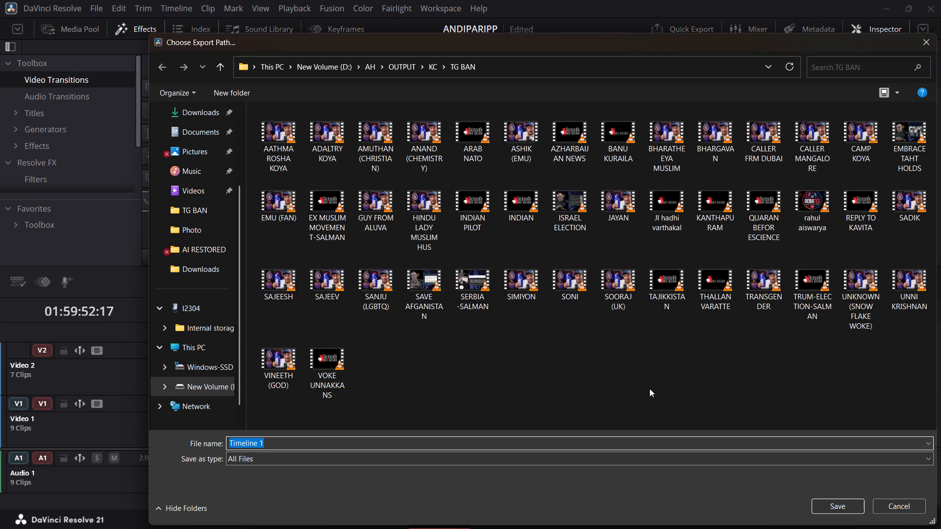
{"action": "type", "text": "MADRASA PEEDANAM"}
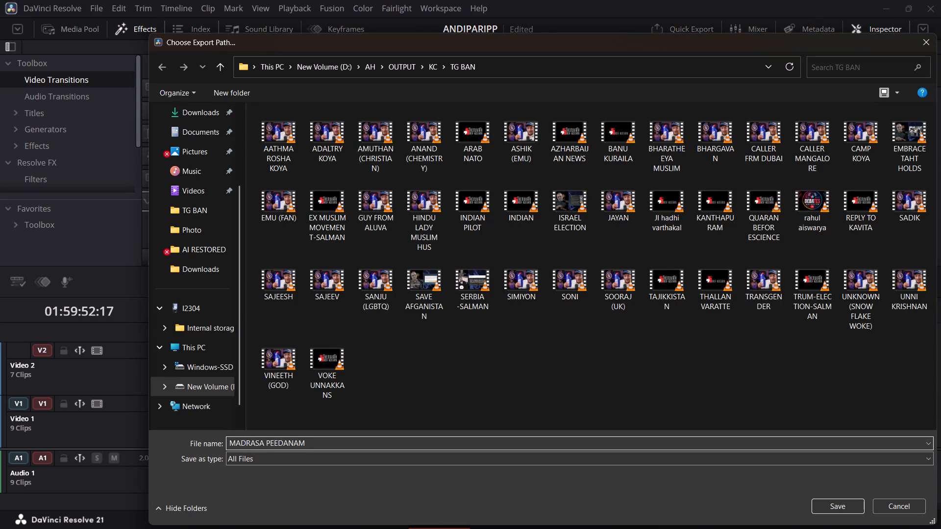
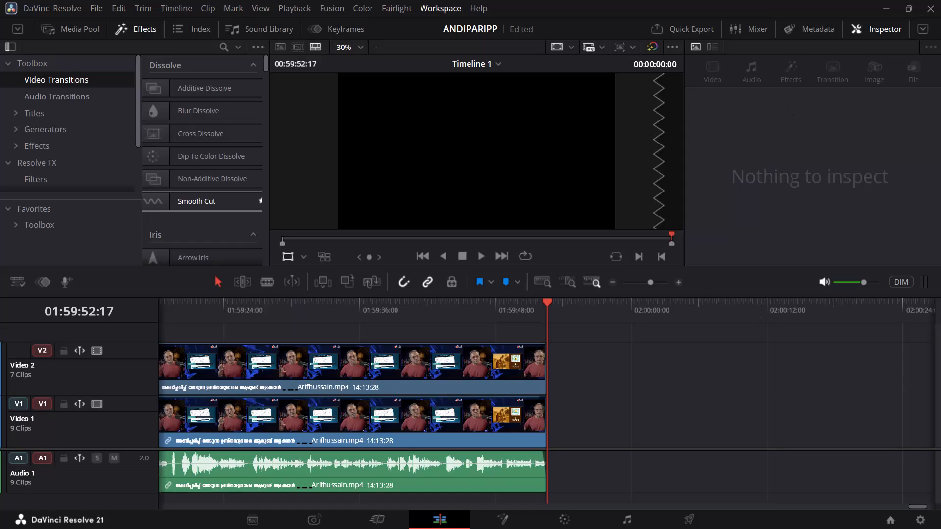
Close the video editor with the ANDIPARIPP project open.
{"action": "left_click", "coordinate": [938, 0]}
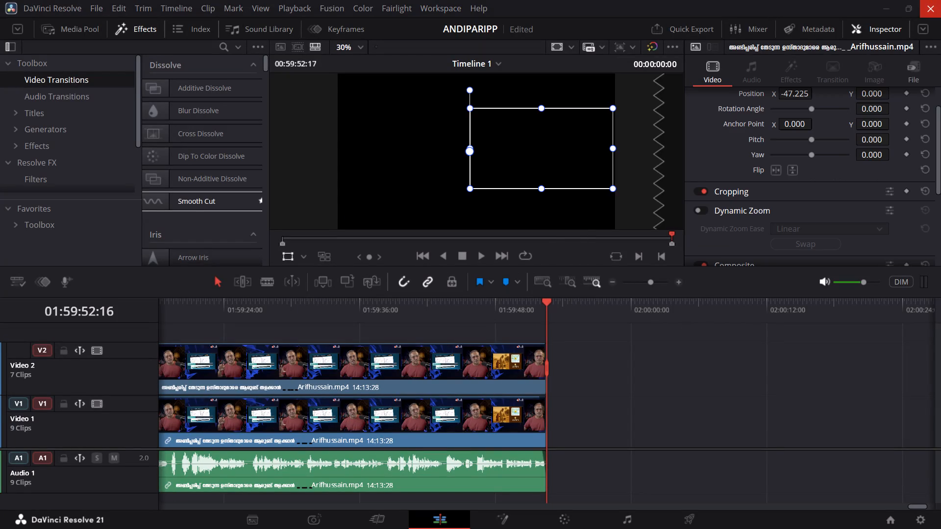
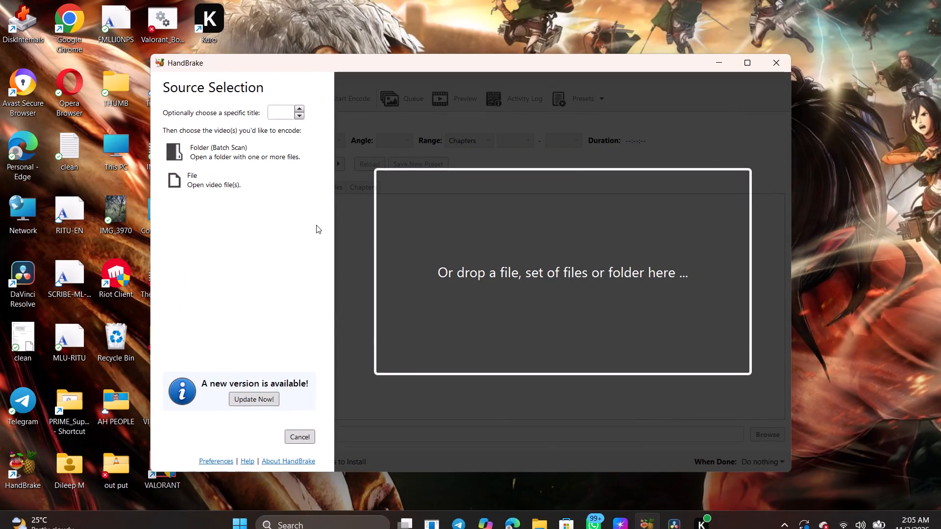
Load the MADRASA PEEDANAM video from the TG BAN folder as the encoding source.
{"action": "left_click", "coordinate": [247, 189]}
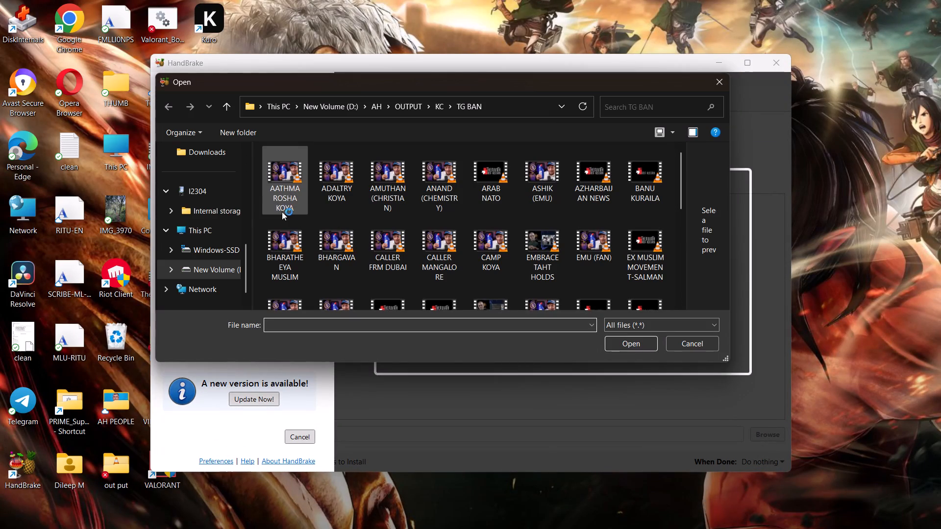
{"action": "scroll", "coordinate": [517, 196], "scroll_direction": "down", "scroll_amount": 3}
{"action": "scroll", "coordinate": [503, 203], "scroll_direction": "up", "scroll_amount": 4}
{"action": "scroll", "coordinate": [233, 221], "scroll_direction": "up", "scroll_amount": 9}
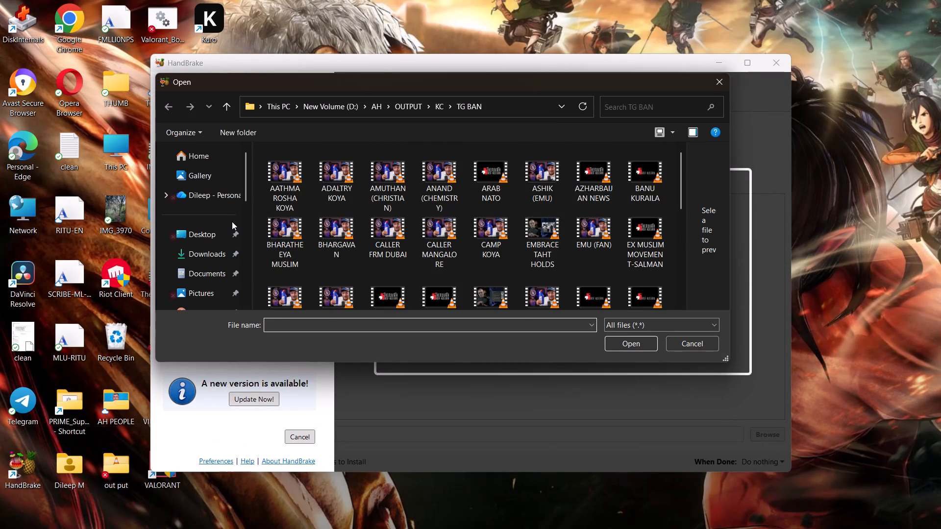
{"action": "scroll", "coordinate": [232, 221], "scroll_direction": "down", "scroll_amount": 6}
{"action": "scroll", "coordinate": [390, 224], "scroll_direction": "up", "scroll_amount": 2}
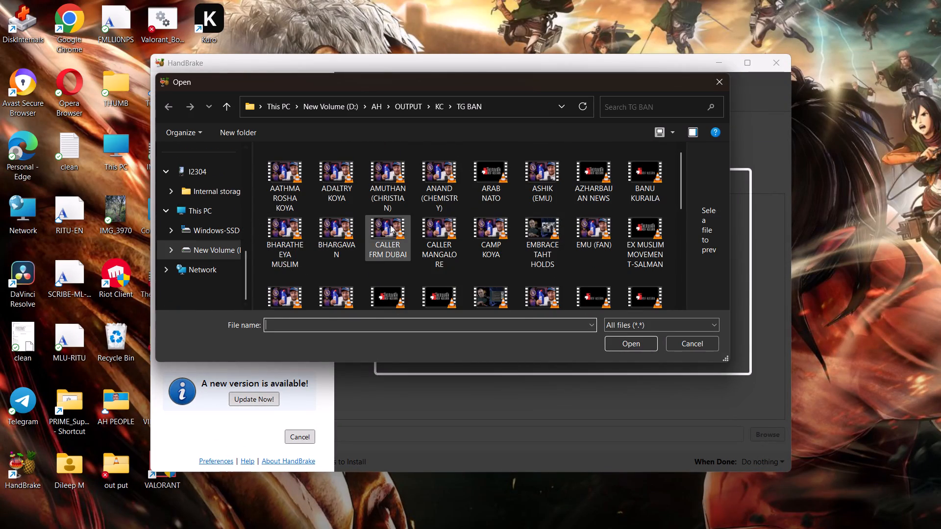
{"action": "scroll", "coordinate": [390, 225], "scroll_direction": "up", "scroll_amount": 2}
{"action": "scroll", "coordinate": [390, 225], "scroll_direction": "down", "scroll_amount": 5}
{"action": "scroll", "coordinate": [472, 215], "scroll_direction": "up", "scroll_amount": 2}
{"action": "scroll", "coordinate": [472, 215], "scroll_direction": "down", "scroll_amount": 1}
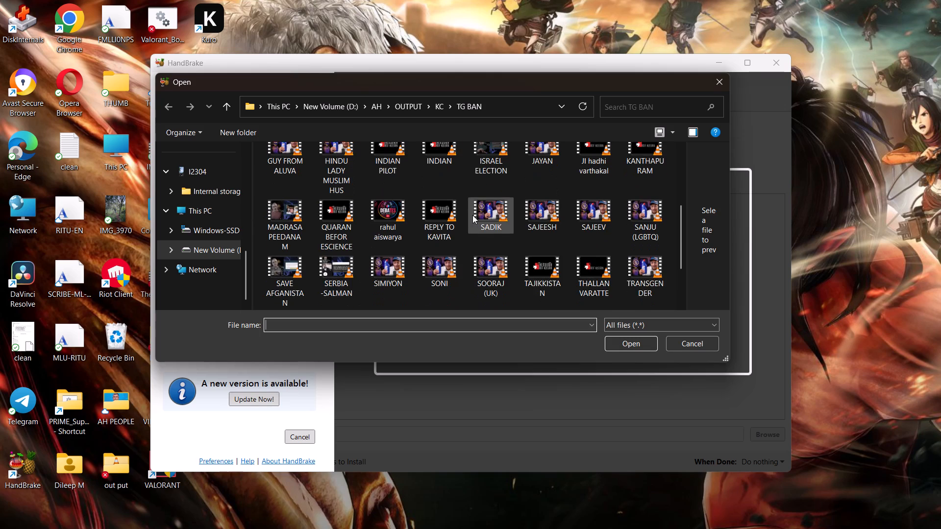
{"action": "scroll", "coordinate": [472, 215], "scroll_direction": "down", "scroll_amount": 3}
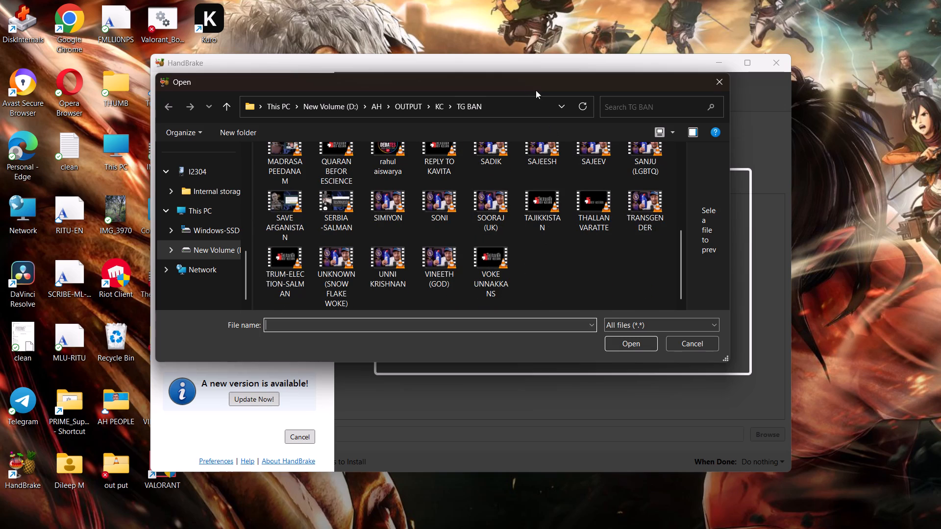
{"action": "left_click_drag", "start_coordinate": [506, 58], "coordinate": [316, 63]}
{"action": "left_click", "coordinate": [379, 69]}
Open the MADRASA PEEDANAM video from the TG BAN folder as the source to encode.
{"action": "left_click_drag", "start_coordinate": [407, 92], "coordinate": [301, 94]}
{"action": "left_click", "coordinate": [446, 95]}
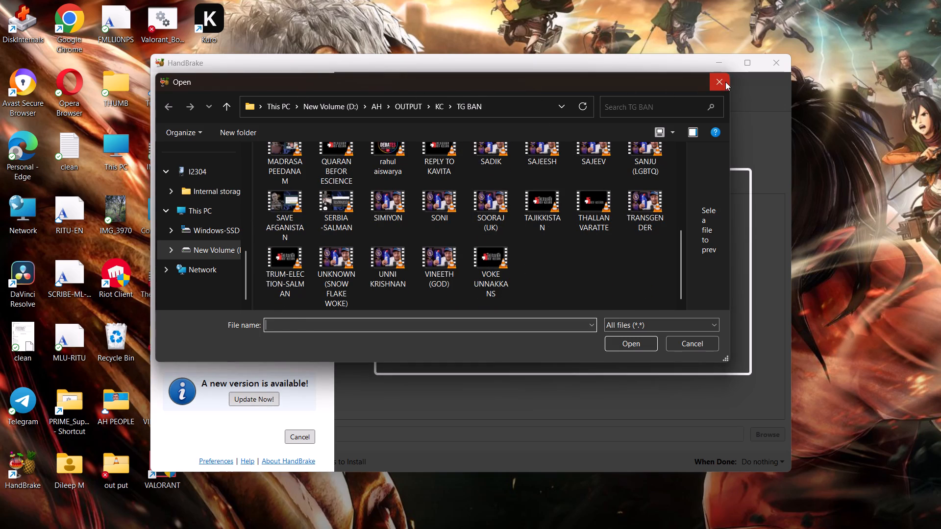
{"action": "left_click_drag", "start_coordinate": [694, 62], "coordinate": [709, 64]}
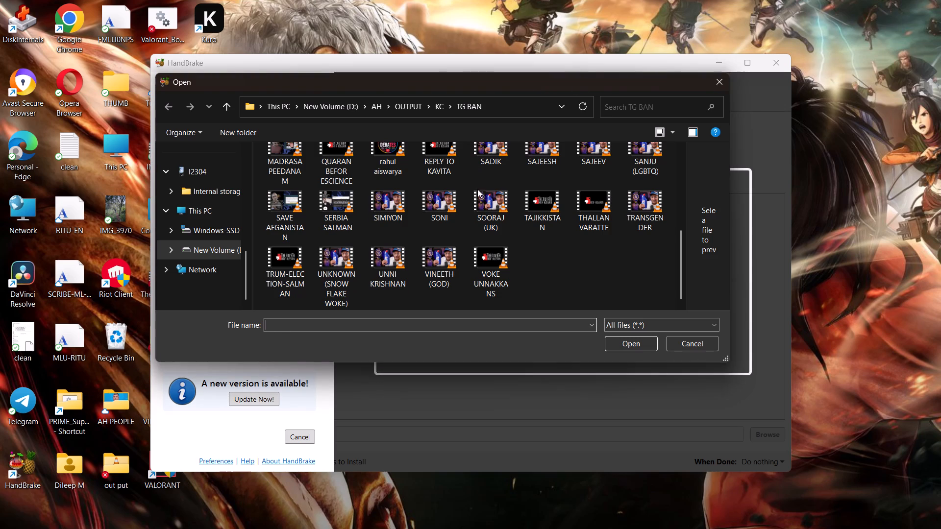
{"action": "scroll", "coordinate": [477, 190], "scroll_direction": "up", "scroll_amount": 10}
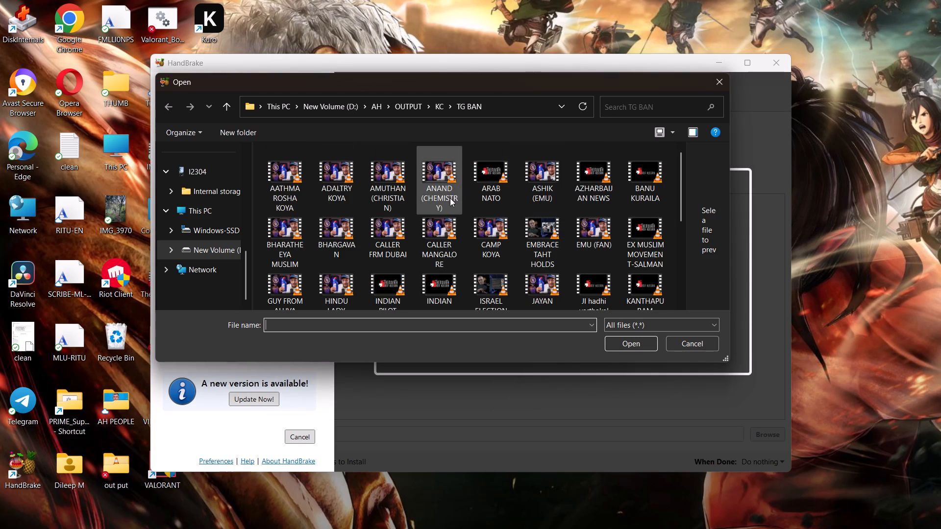
{"action": "scroll", "coordinate": [447, 202], "scroll_direction": "down", "scroll_amount": 3}
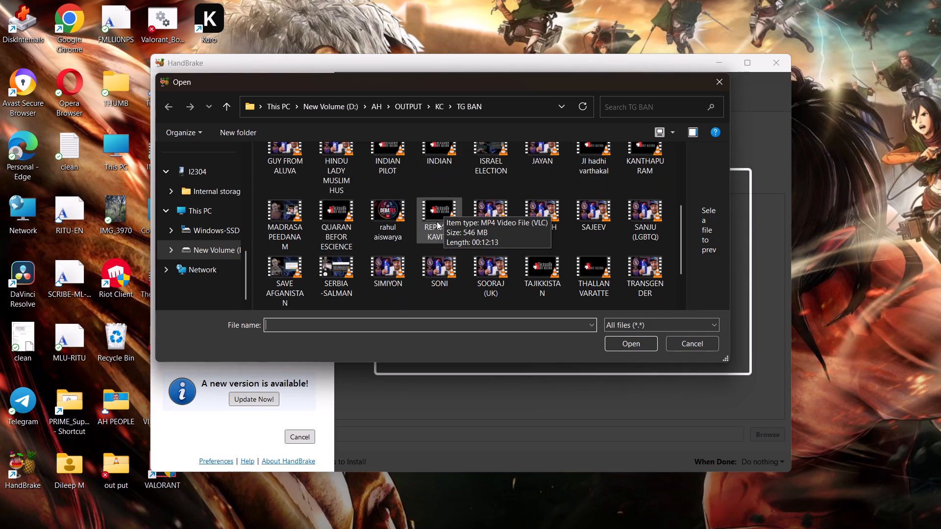
{"action": "scroll", "coordinate": [439, 207], "scroll_direction": "up", "scroll_amount": 2}
{"action": "scroll", "coordinate": [439, 207], "scroll_direction": "down", "scroll_amount": 3}
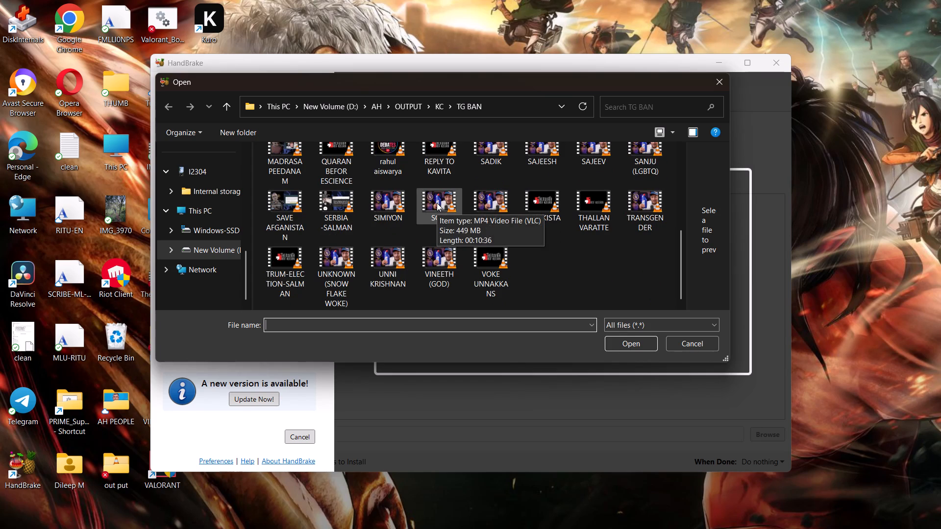
{"action": "double_click", "coordinate": [300, 168]}
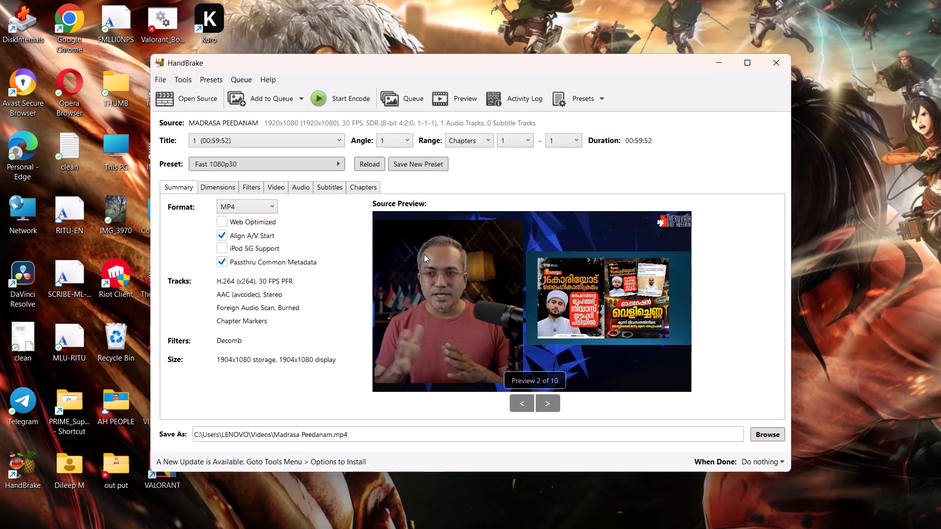
Enable Web Optimized for the MP4 output and change the automatic cropping to keep the full 1920x1080 frame.
{"action": "left_click", "coordinate": [270, 222]}
{"action": "left_click", "coordinate": [217, 181]}
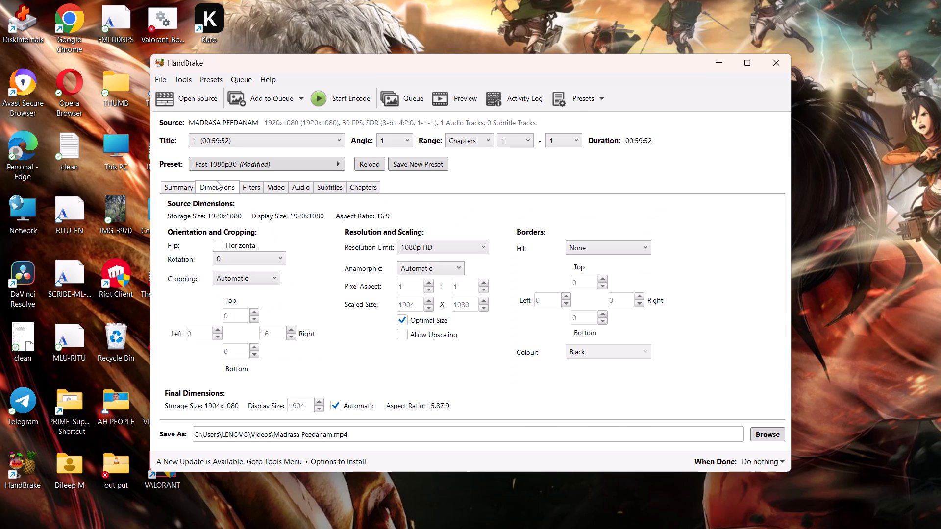
{"action": "left_click", "coordinate": [234, 281]}
{"action": "left_click", "coordinate": [244, 313]}
Set the video framerate to Same as source with Constant Framerate, and recheck the summary, dimensions, filter and video settings.
{"action": "left_click", "coordinate": [277, 184]}
{"action": "left_click", "coordinate": [261, 258]}
{"action": "left_click", "coordinate": [269, 249]}
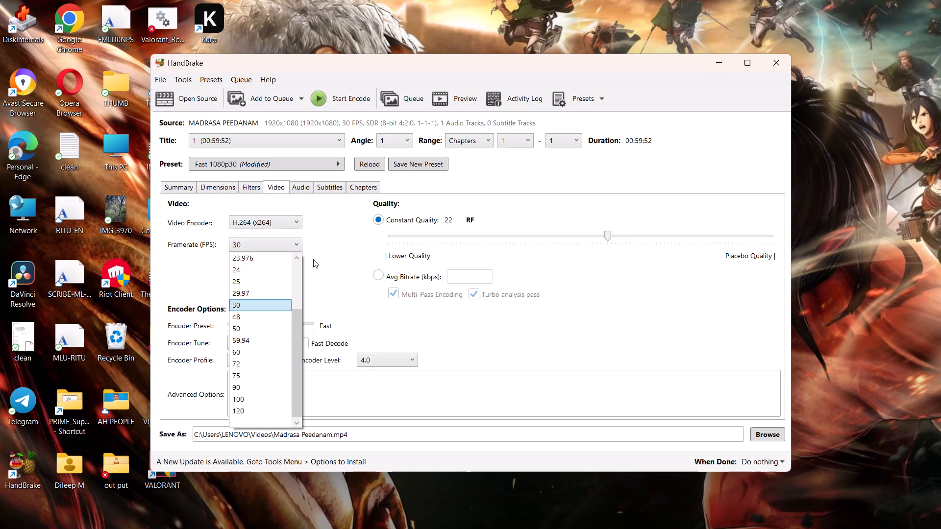
{"action": "left_click", "coordinate": [300, 259]}
{"action": "left_click", "coordinate": [274, 259]}
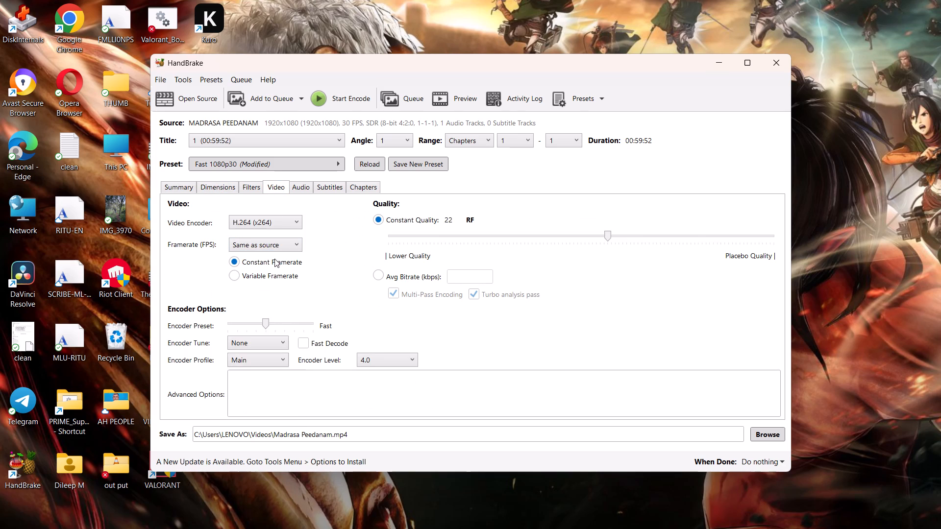
{"action": "left_click", "coordinate": [187, 190]}
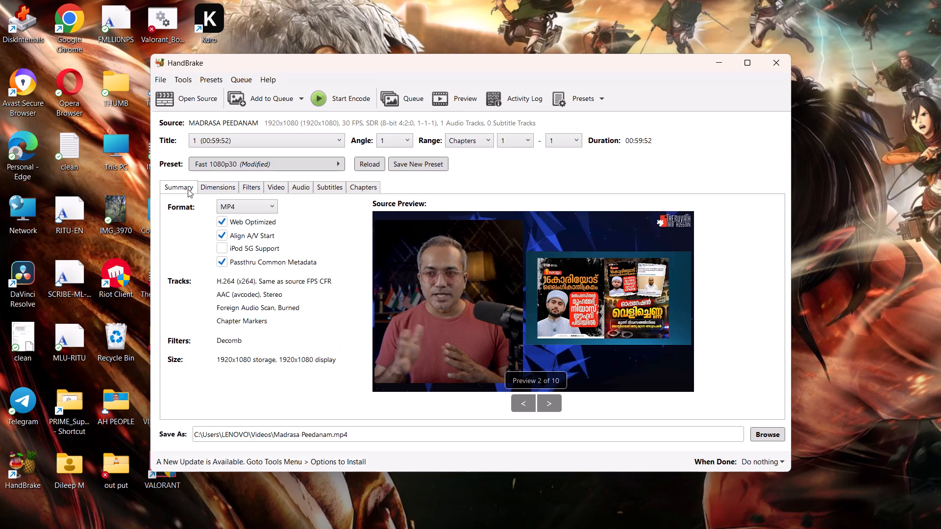
{"action": "left_click", "coordinate": [216, 185]}
{"action": "left_click", "coordinate": [253, 184]}
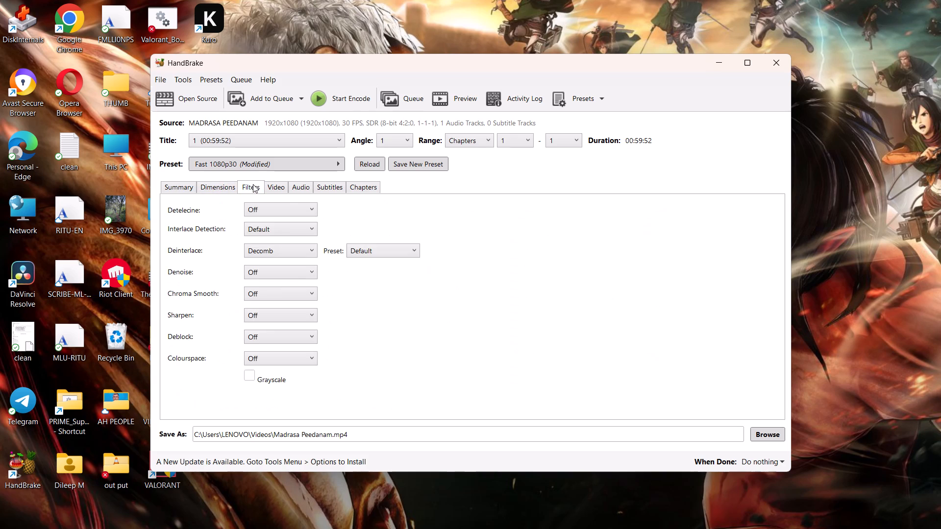
{"action": "left_click", "coordinate": [286, 190]}
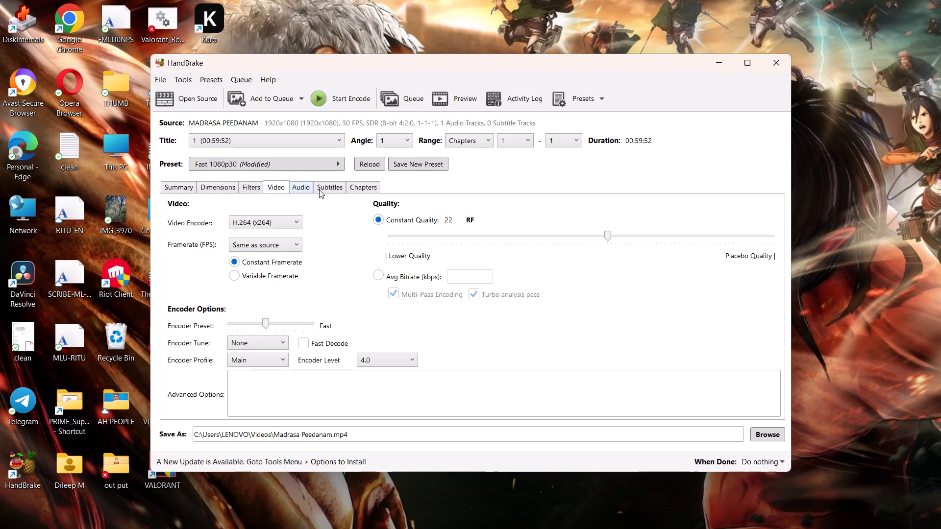
Set the output destination to the out put folder on the Desktop, keeping the file name Madrasa Peedanam as mp4.
{"action": "left_click", "coordinate": [771, 433]}
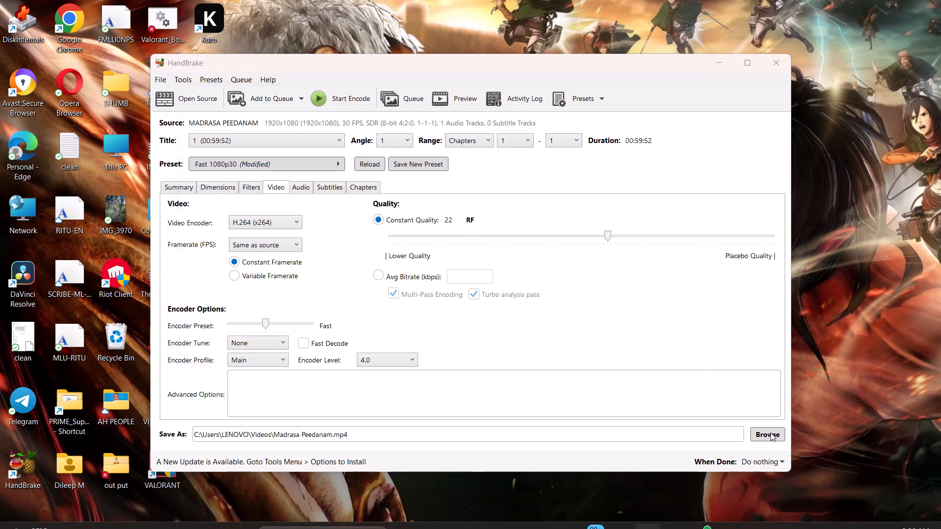
{"action": "left_click", "coordinate": [224, 196]}
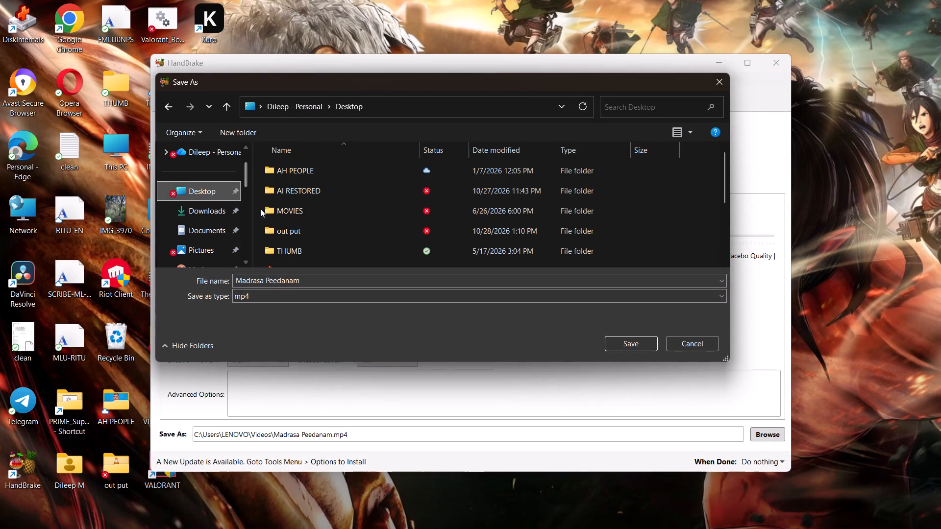
{"action": "double_click", "coordinate": [288, 233]}
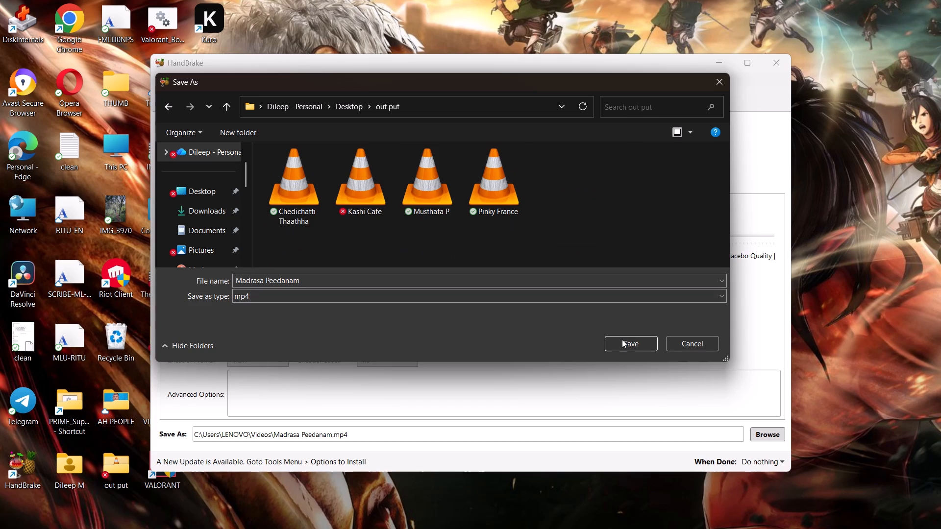
{"action": "left_click", "coordinate": [629, 343]}
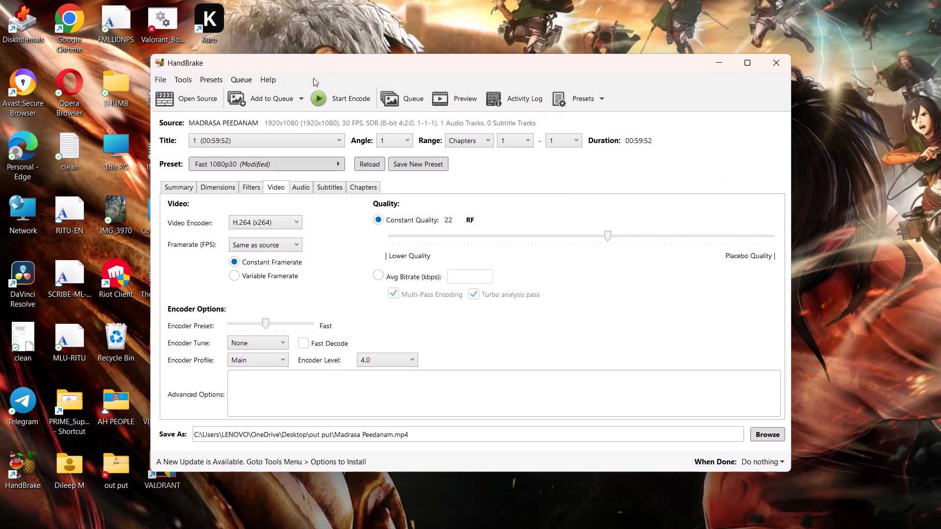
Start encoding the MADRASA PEEDANAM video to Madrasa Peedanam.mp4 in the desktop's out put folder.
{"action": "left_click", "coordinate": [327, 96]}
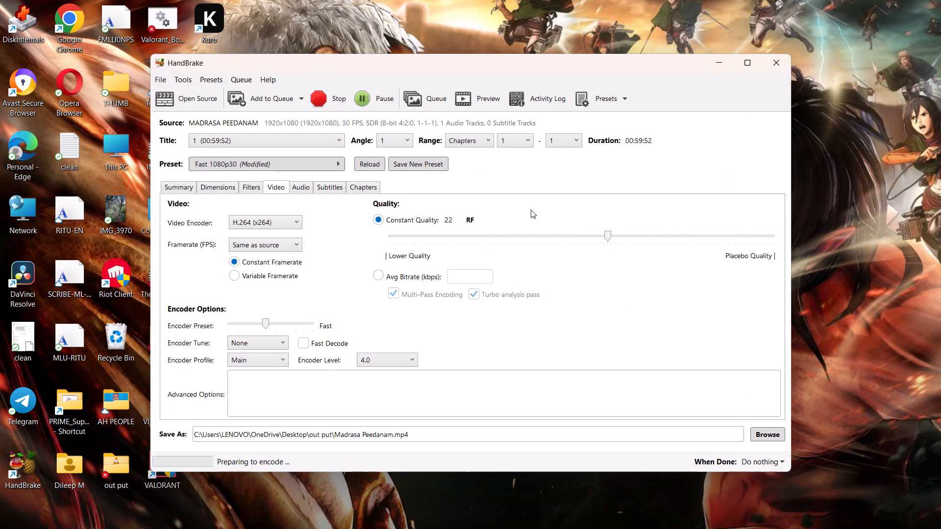
Set the computer to perform a Shutdown when the encode is done.
{"action": "left_click", "coordinate": [778, 462]}
{"action": "left_click", "coordinate": [764, 380]}
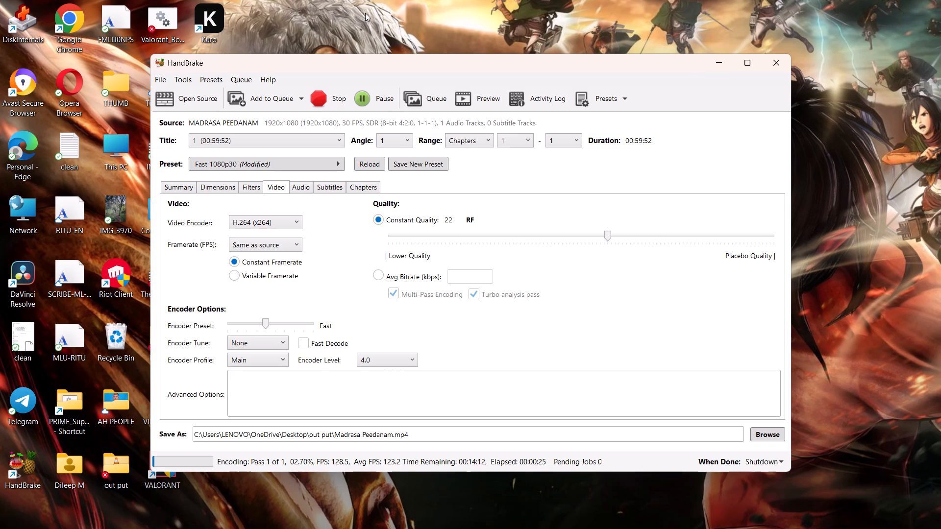
Lower the screen brightness to about one fifth of its range and close the quick settings.
{"action": "left_click", "coordinate": [849, 517]}
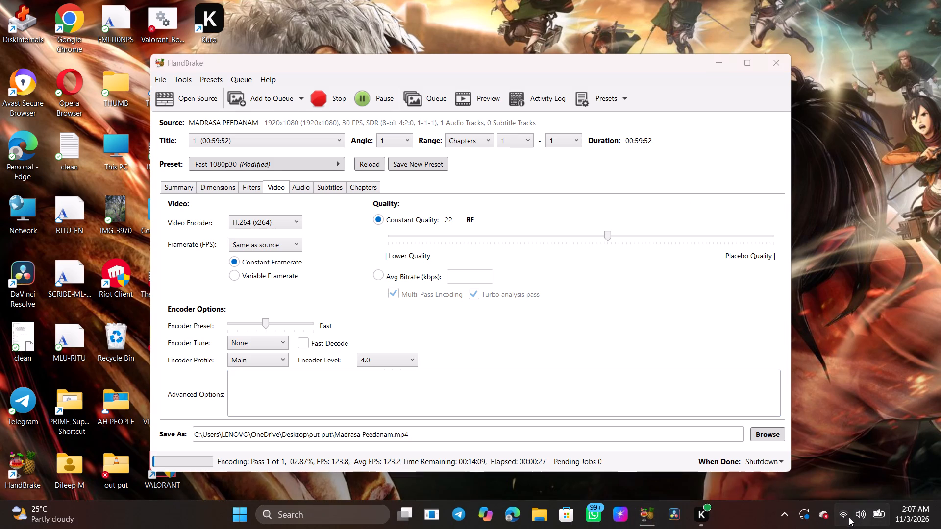
{"action": "left_click", "coordinate": [806, 418]}
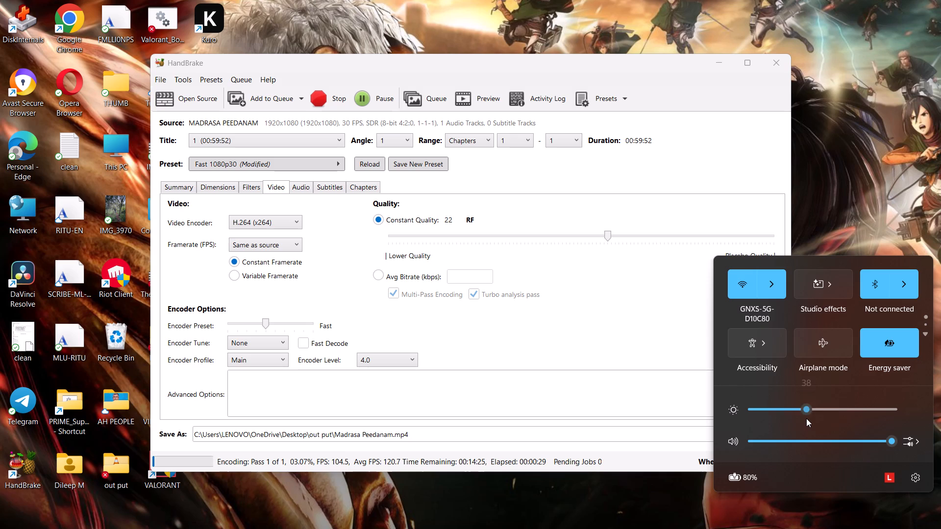
{"action": "left_click", "coordinate": [799, 413]}
{"action": "left_click_drag", "start_coordinate": [792, 413], "coordinate": [777, 422]}
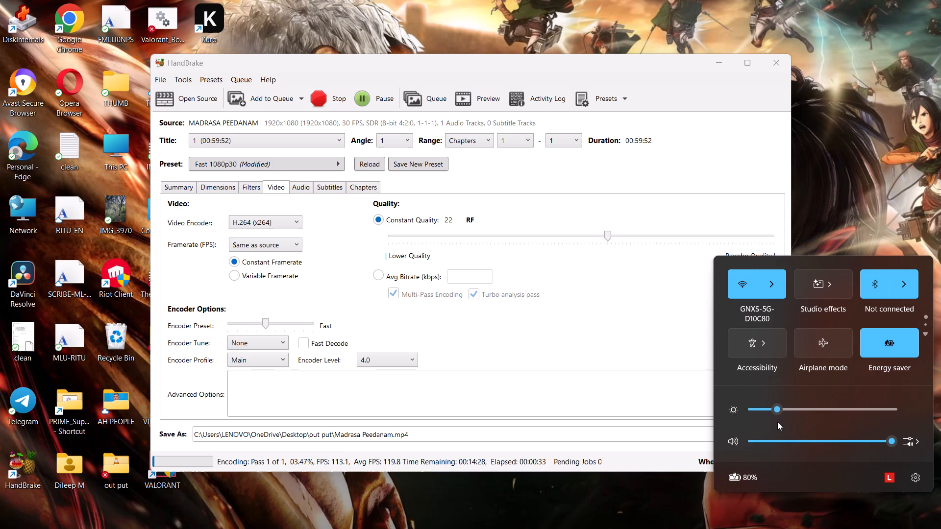
{"action": "left_click", "coordinate": [730, 123]}
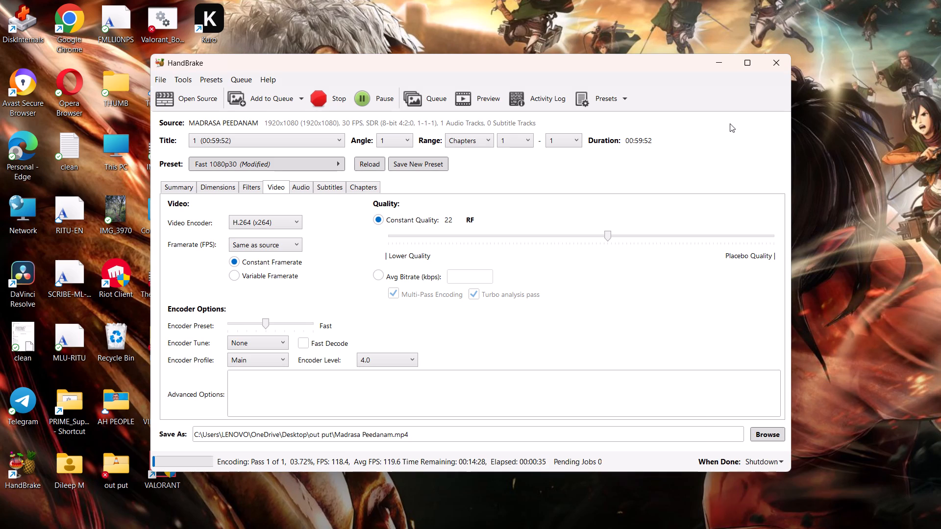
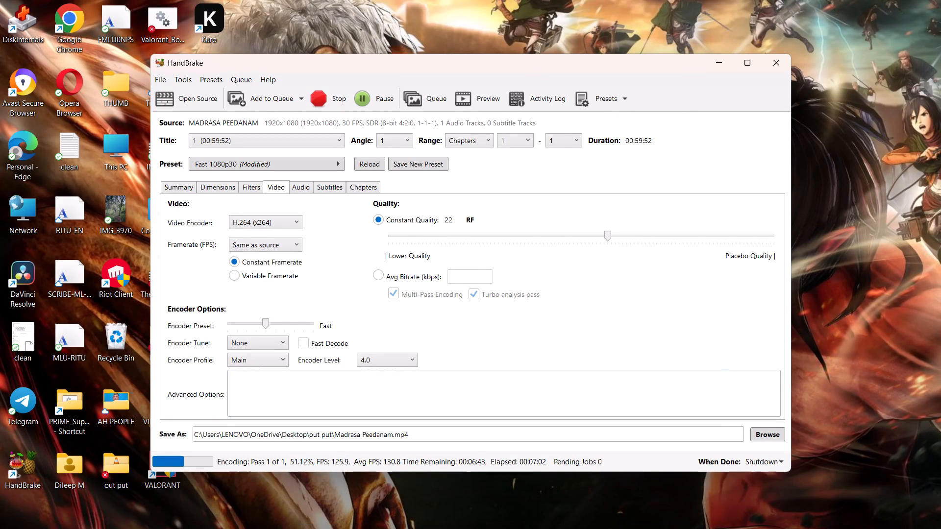
Change the action performed when the encode is done to Do nothing.
{"action": "left_click", "coordinate": [774, 458]}
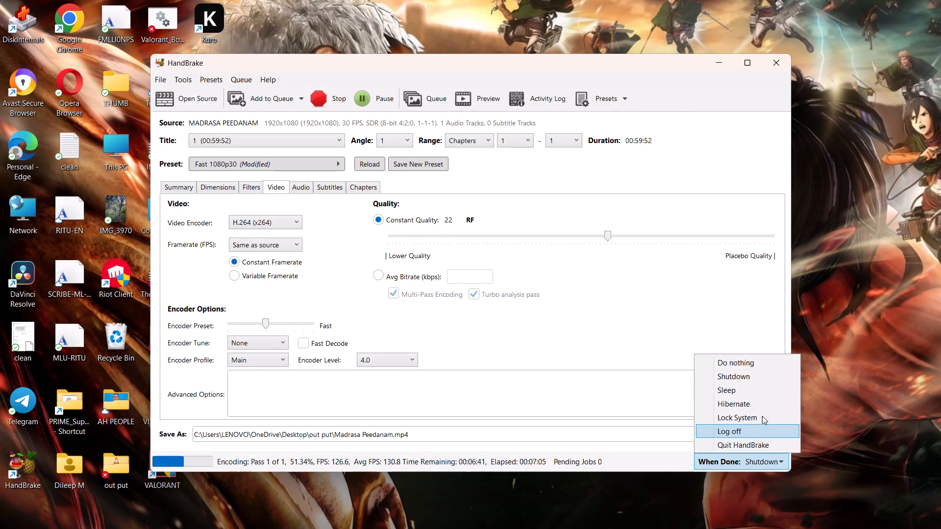
{"action": "left_click", "coordinate": [767, 361]}
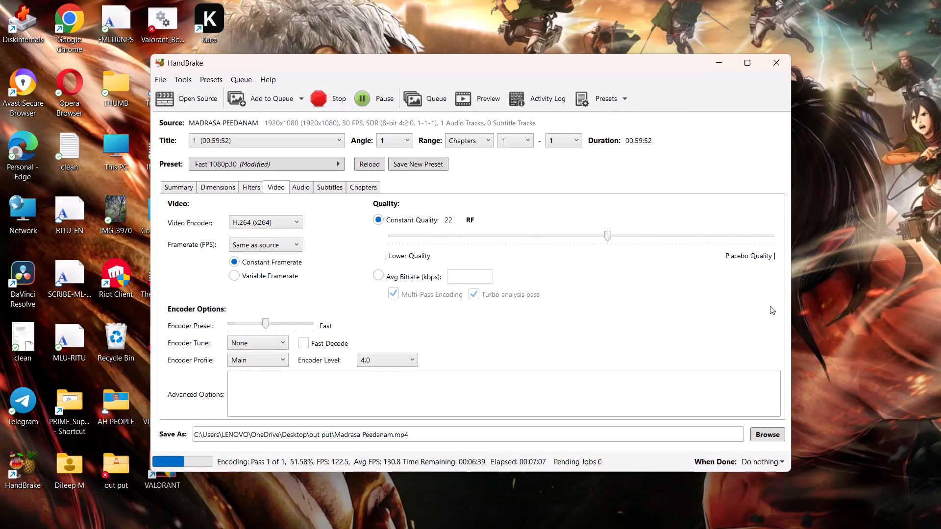